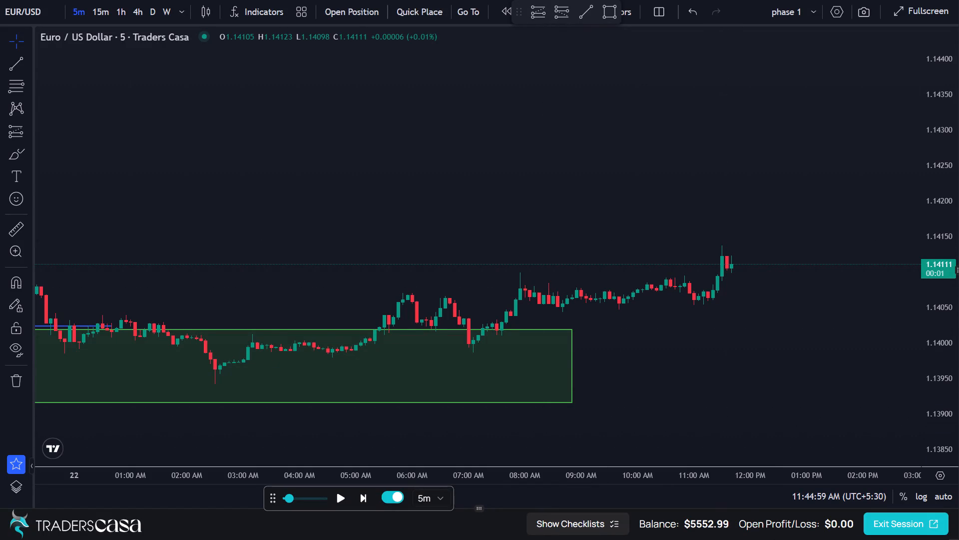
Draw a rectangle zone from the 21 Jul 07:40 PM swing high, spanning about 1.14190 to 1.14146, and extend it past the latest candle.
scroll(581, 342, up, 10)
drag(552, 341, 941, 329)
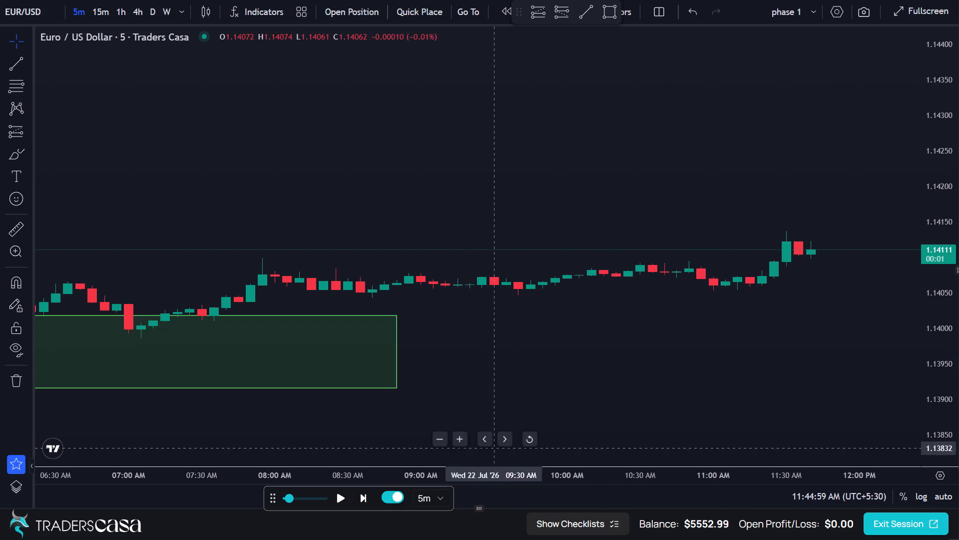
scroll(440, 193, down, 12)
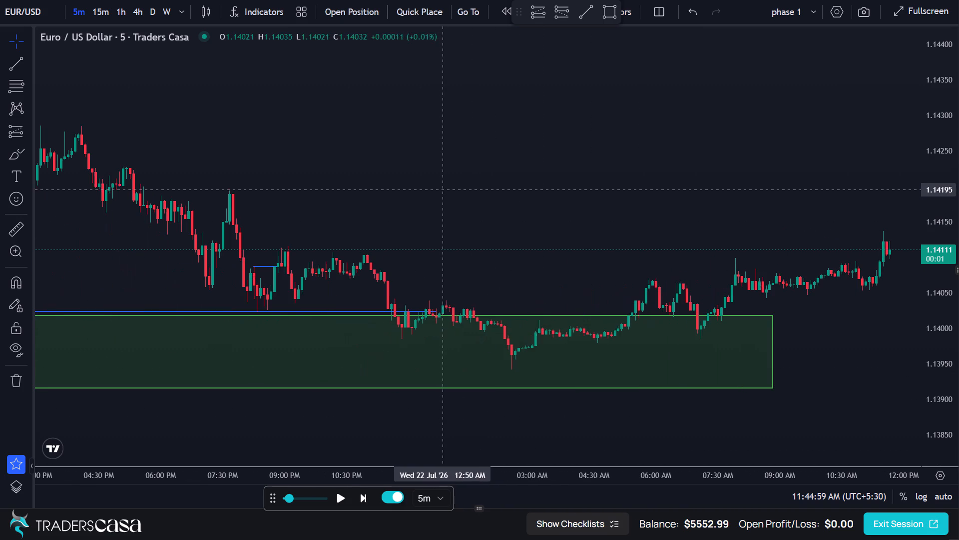
drag(688, 139, 503, 156)
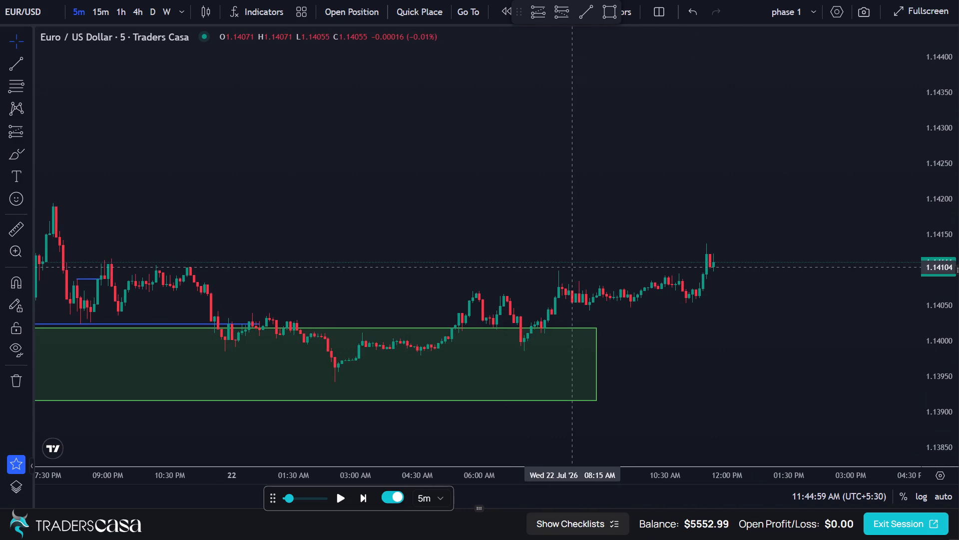
scroll(572, 267, down, 5)
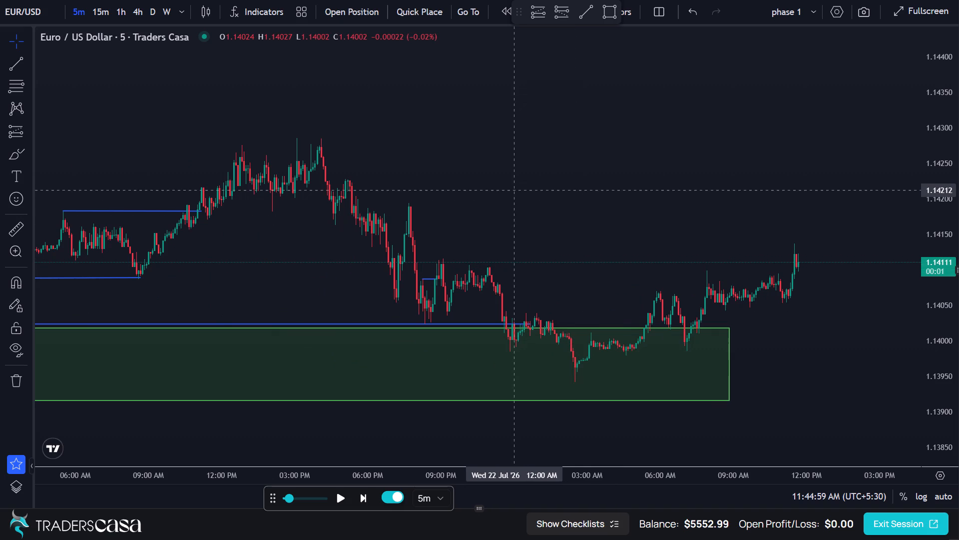
scroll(513, 189, up, 4)
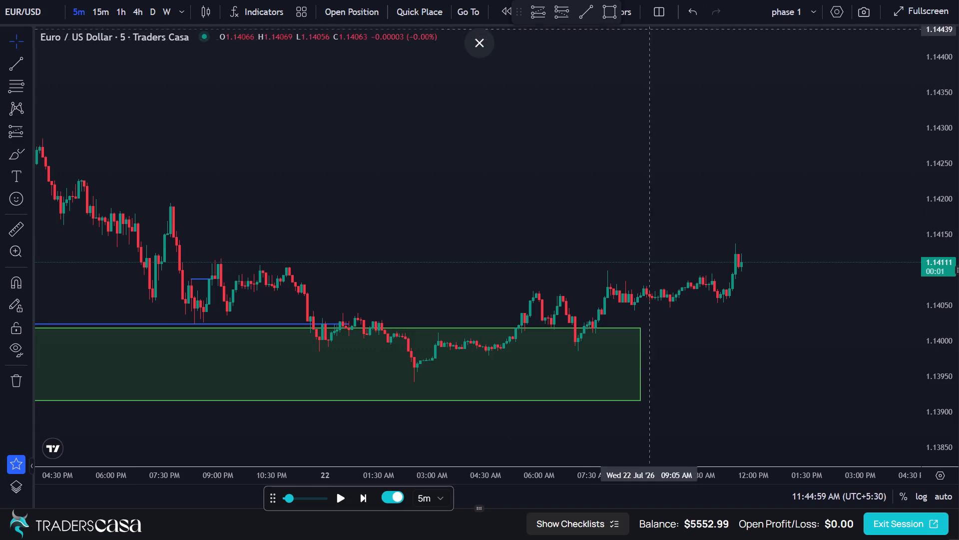
click(602, 14)
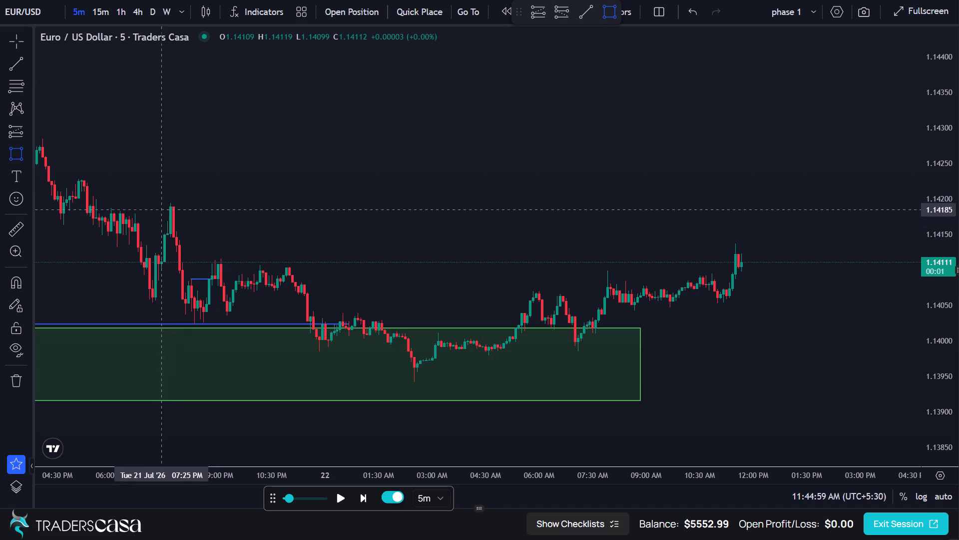
click(171, 206)
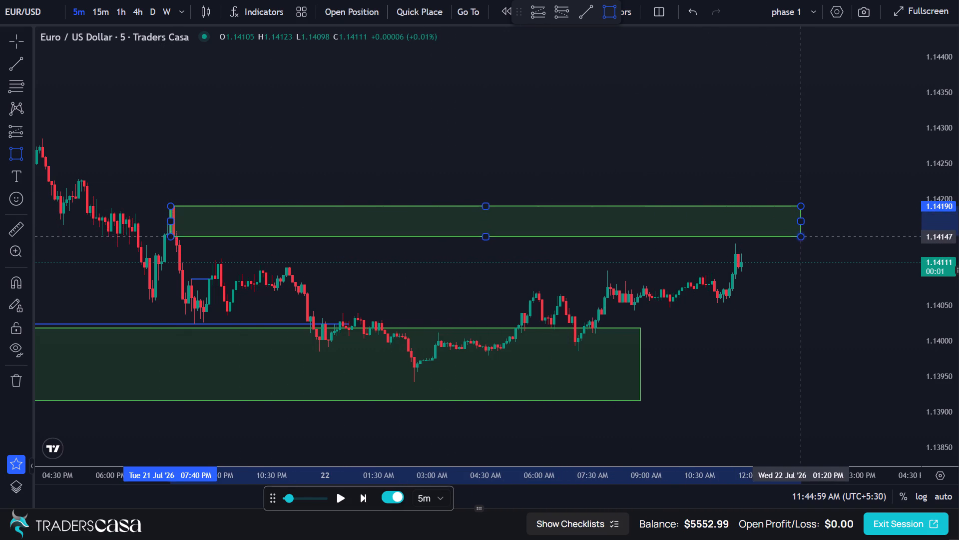
click(801, 237)
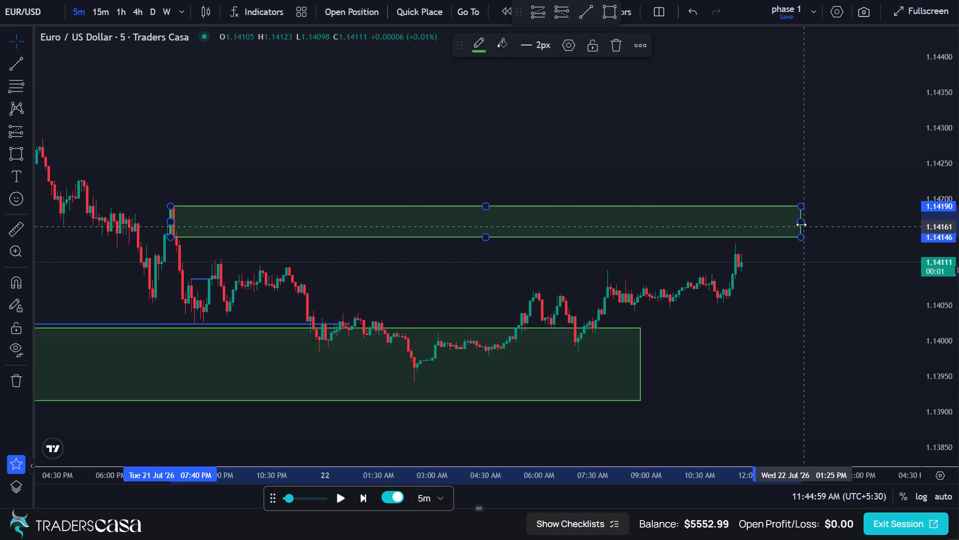
drag(801, 224, 821, 223)
click(780, 181)
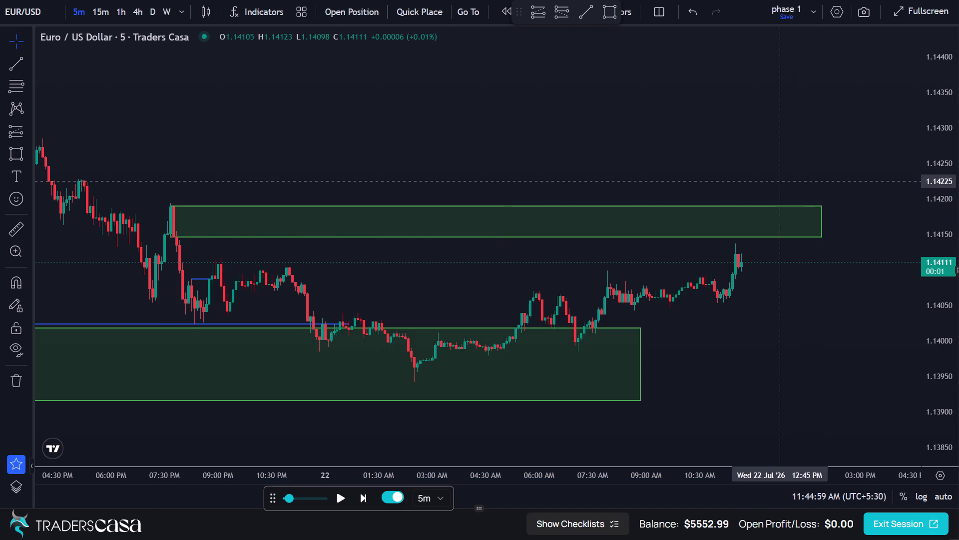
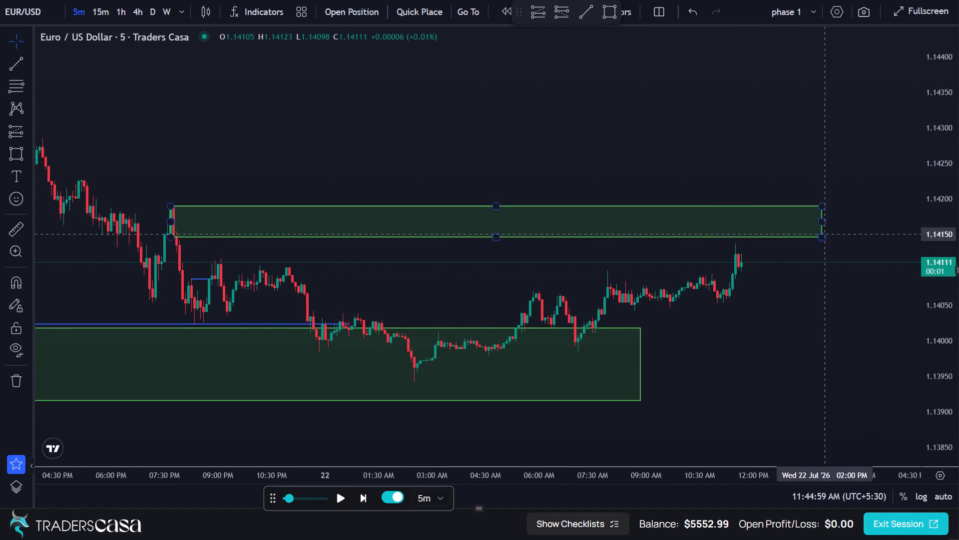
Advance the 5-minute replay candle by candle to 01:04:59 PM on 22 Jul, when price enters the upper green zone.
drag(780, 305, 741, 343)
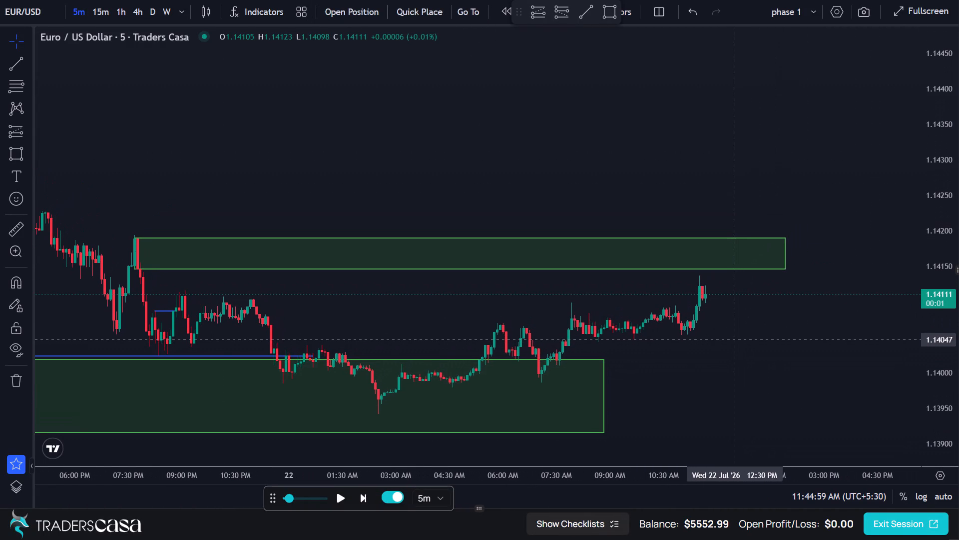
scroll(733, 340, up, 1)
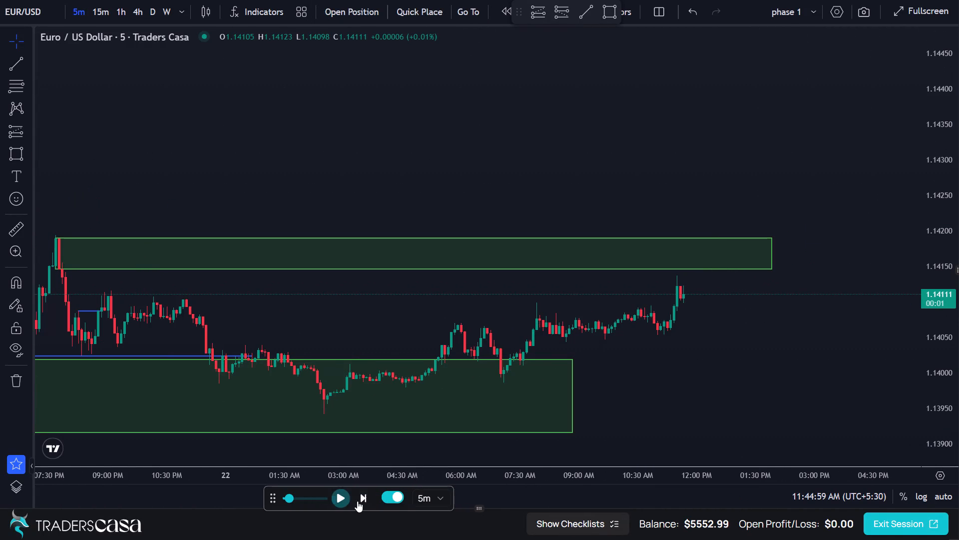
click(362, 503)
click(362, 503)
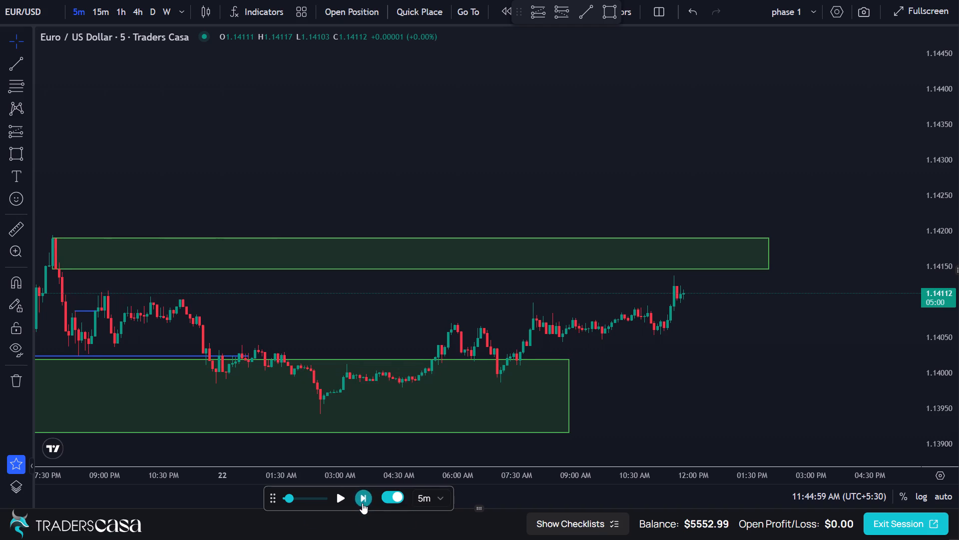
click(362, 503)
triple_click(362, 503)
triple_click(362, 503)
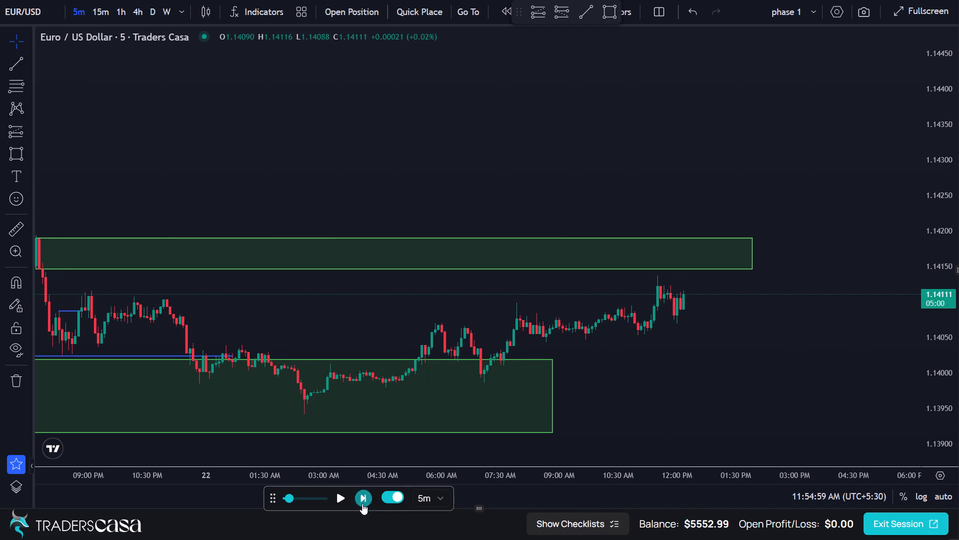
triple_click(362, 504)
triple_click(362, 504)
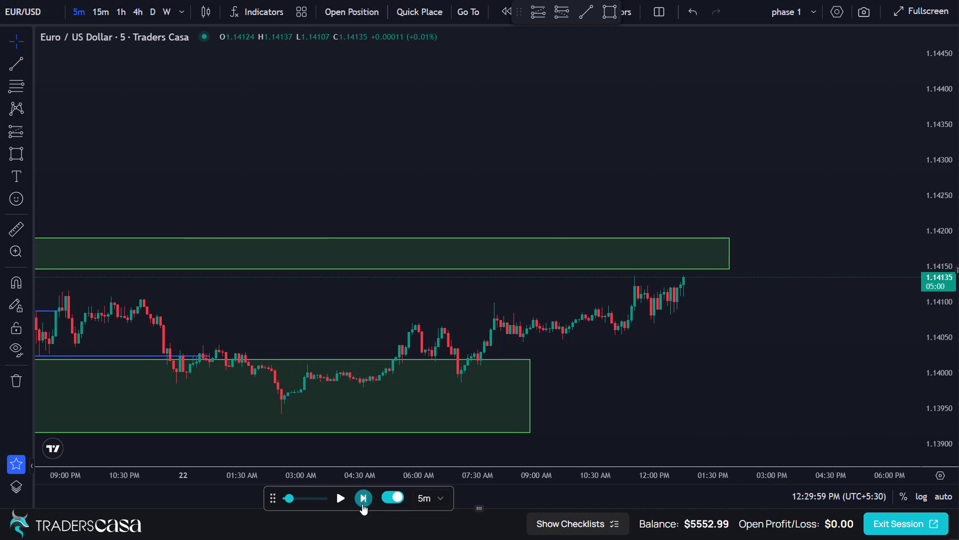
click(362, 504)
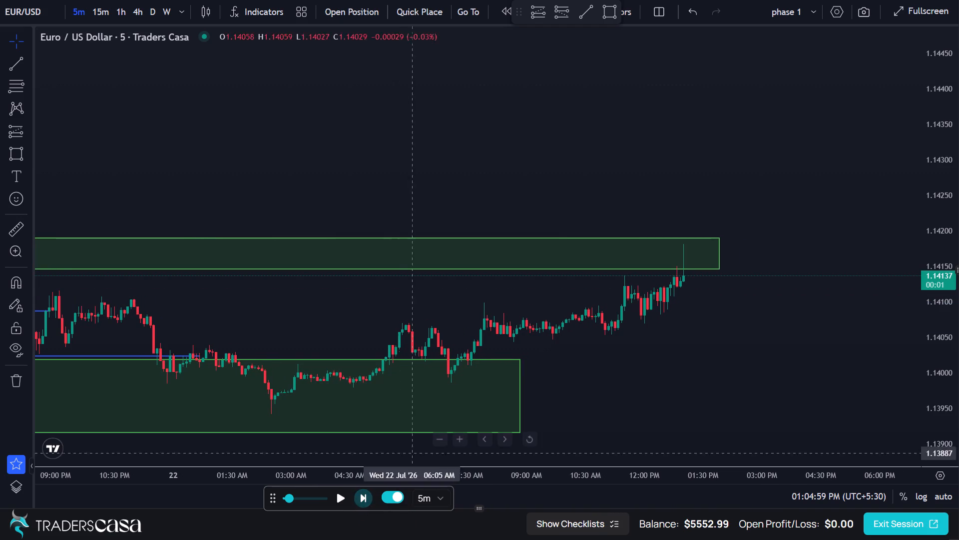
Inspect the latest candles at the upper green zone and advance the replay one candle to 01:09:59 PM.
drag(693, 353, 840, 335)
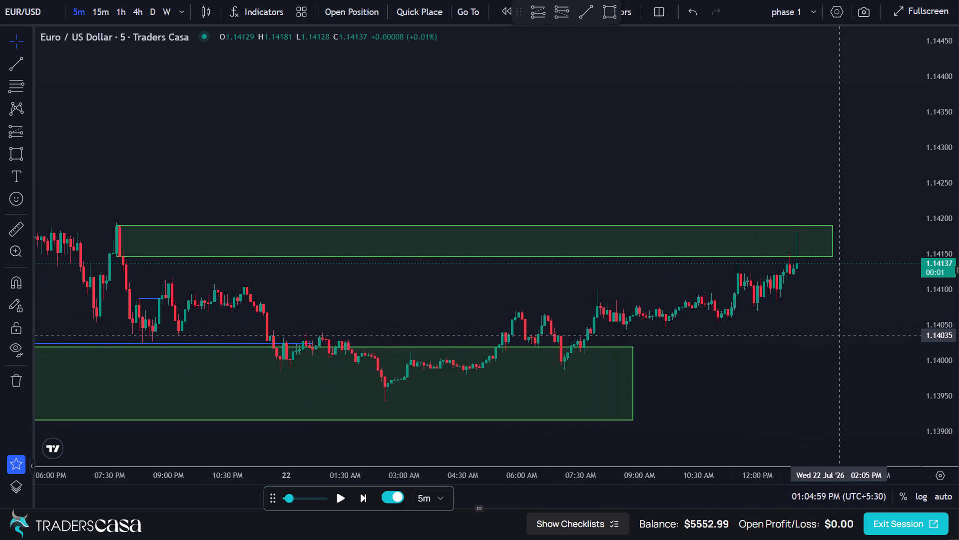
scroll(840, 335, up, 5)
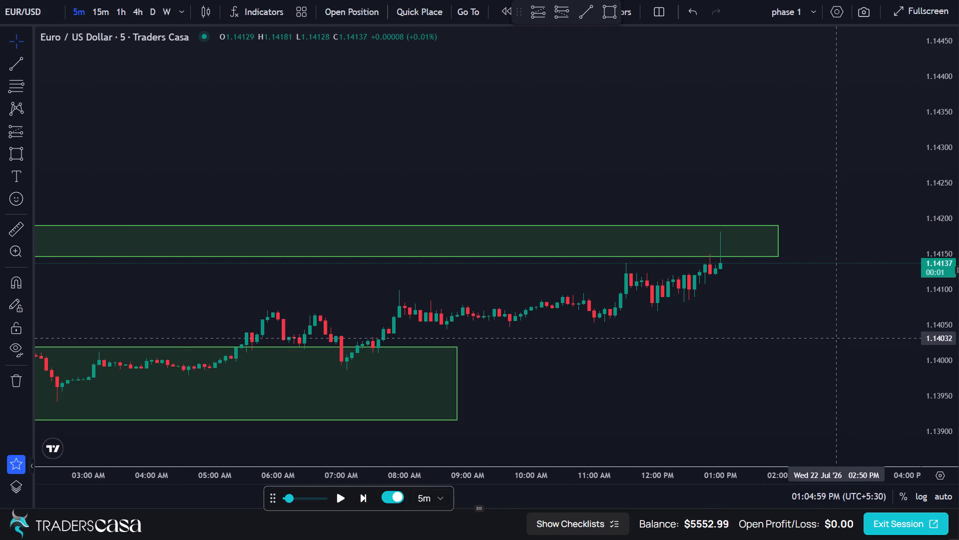
drag(951, 202, 933, 137)
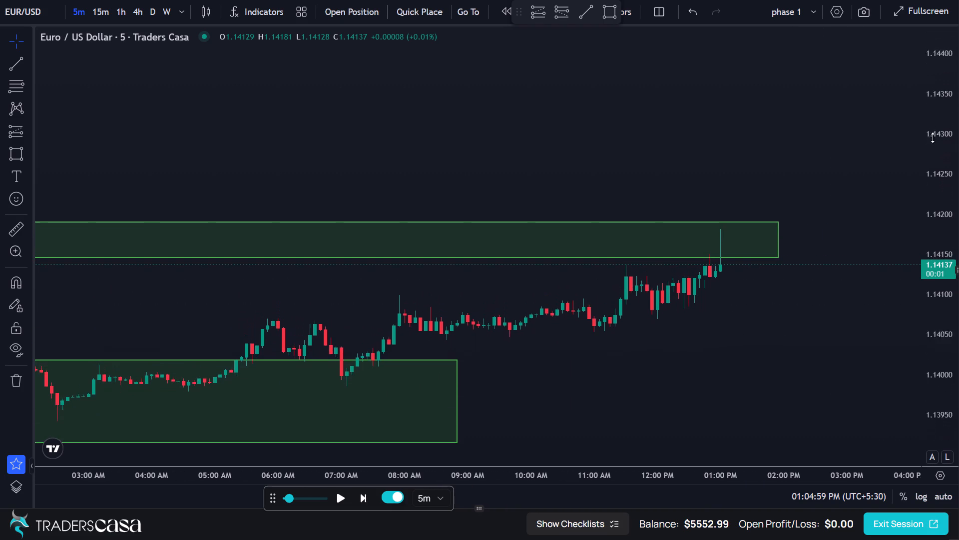
drag(933, 137, 937, 55)
drag(792, 365, 817, 256)
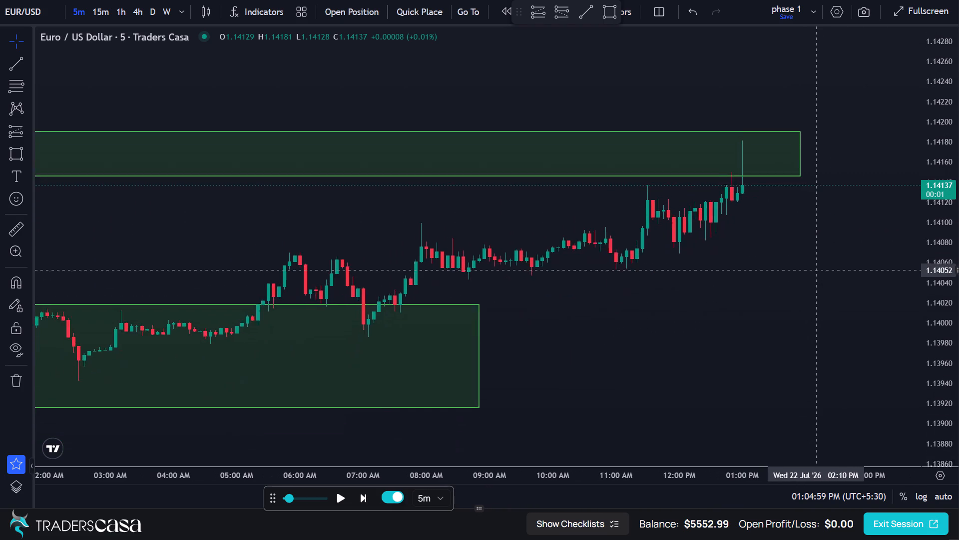
drag(817, 256, 827, 228)
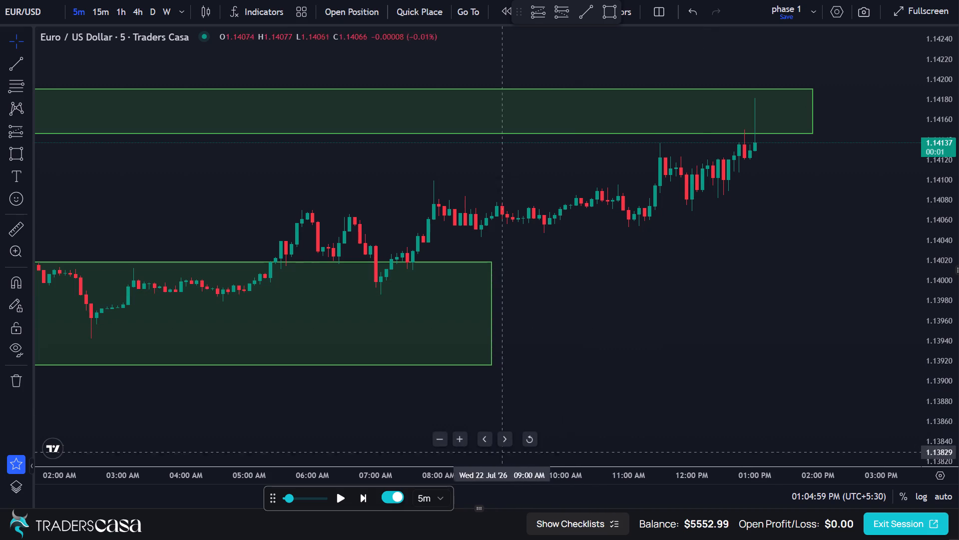
click(363, 497)
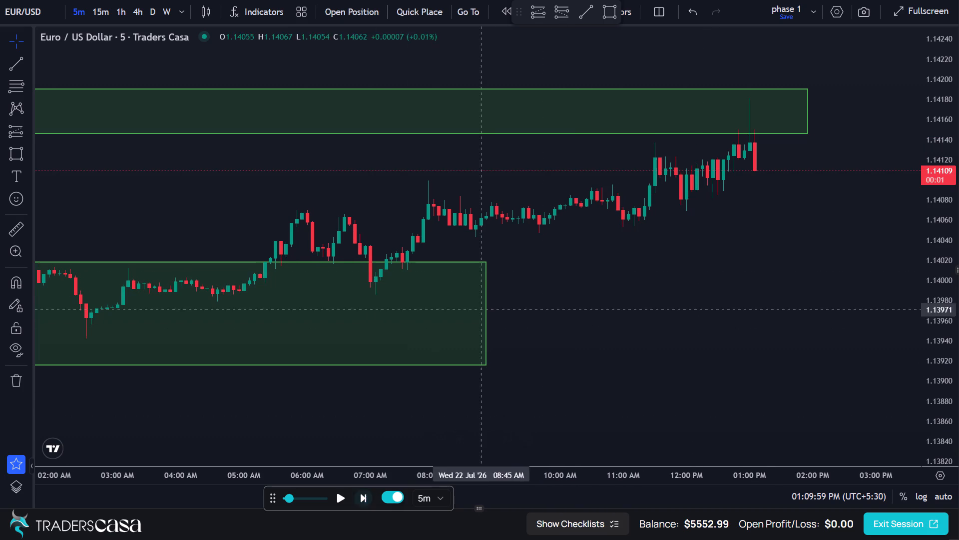
Draw a short position after the latest candle with entry about 1.14106, stop 1.14168 and target 1.13982, for a risk/reward ratio of 2.
scroll(720, 225, up, 3)
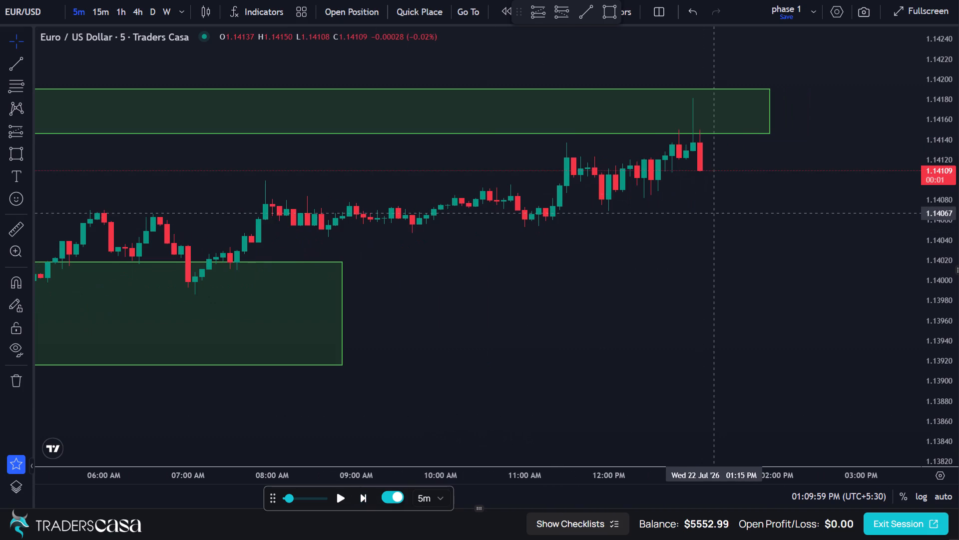
drag(714, 187, 607, 244)
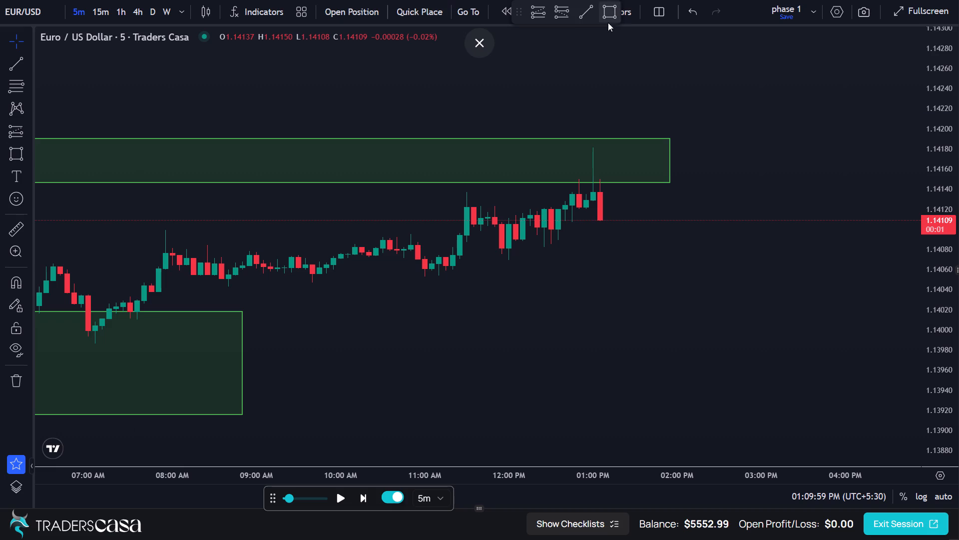
click(563, 11)
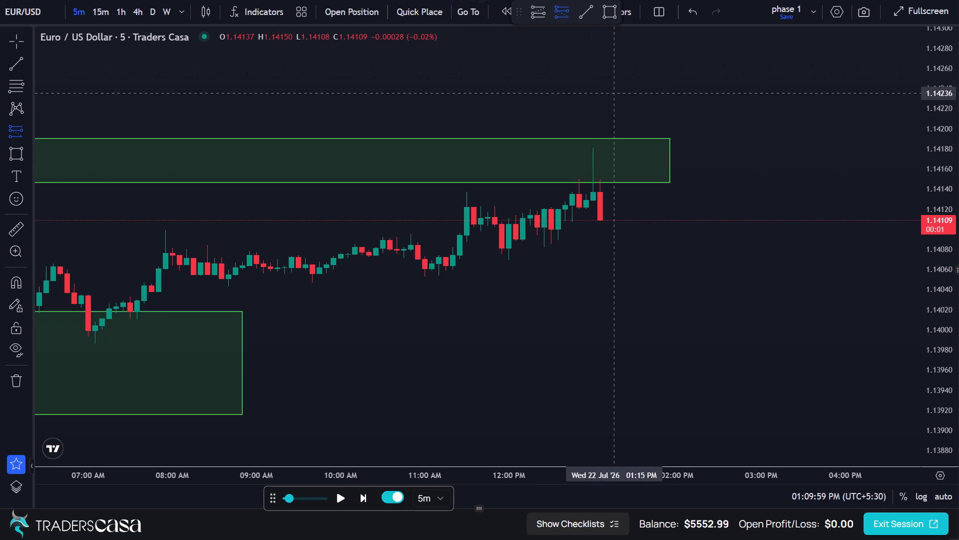
click(604, 222)
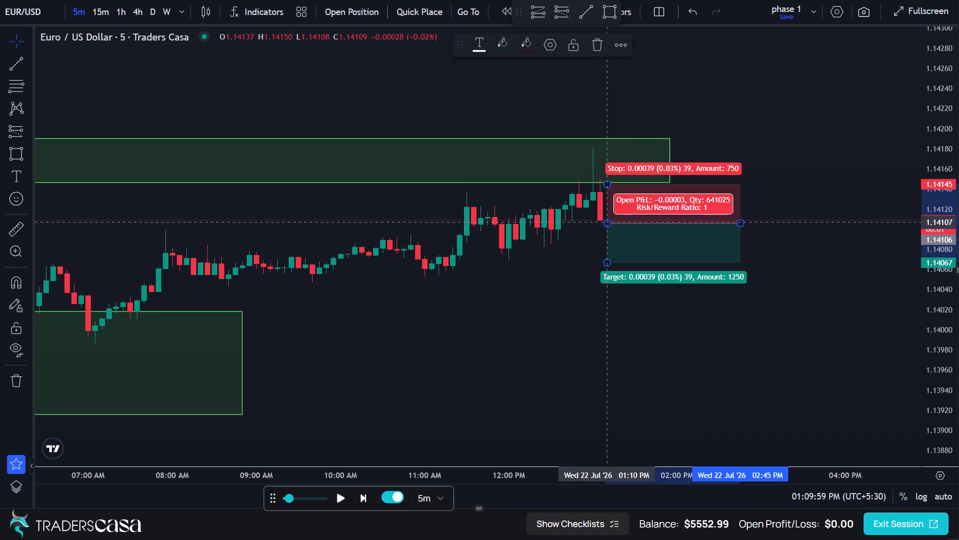
drag(608, 182, 608, 160)
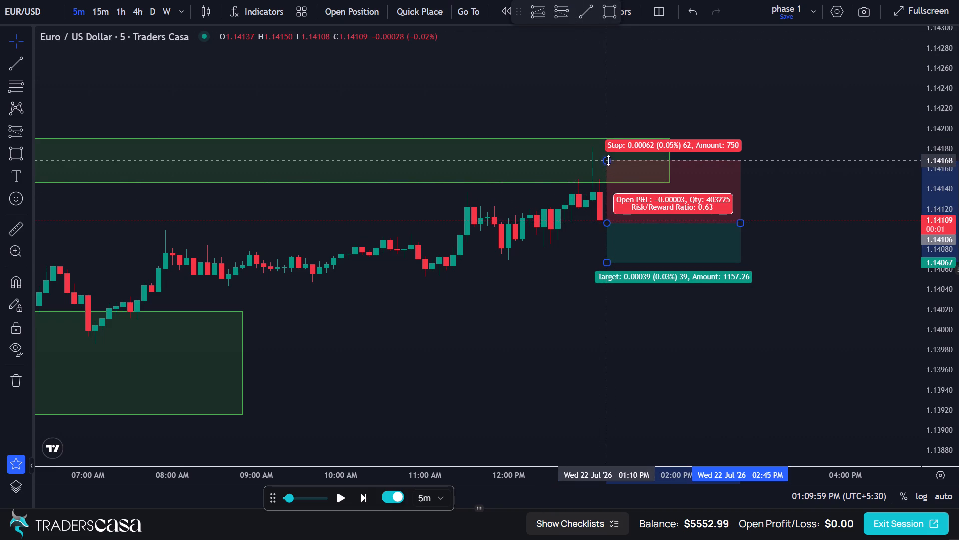
drag(608, 261, 599, 318)
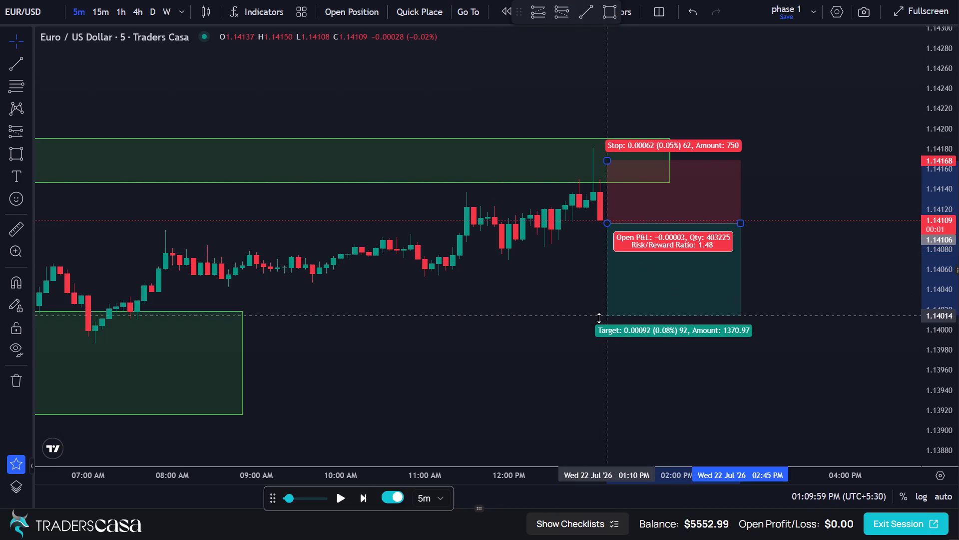
drag(599, 318, 598, 346)
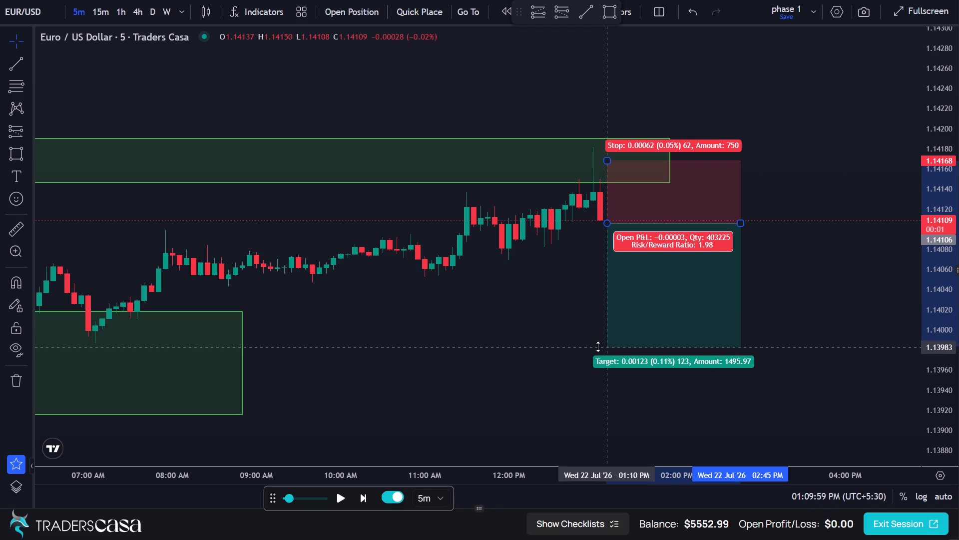
drag(598, 346, 598, 347)
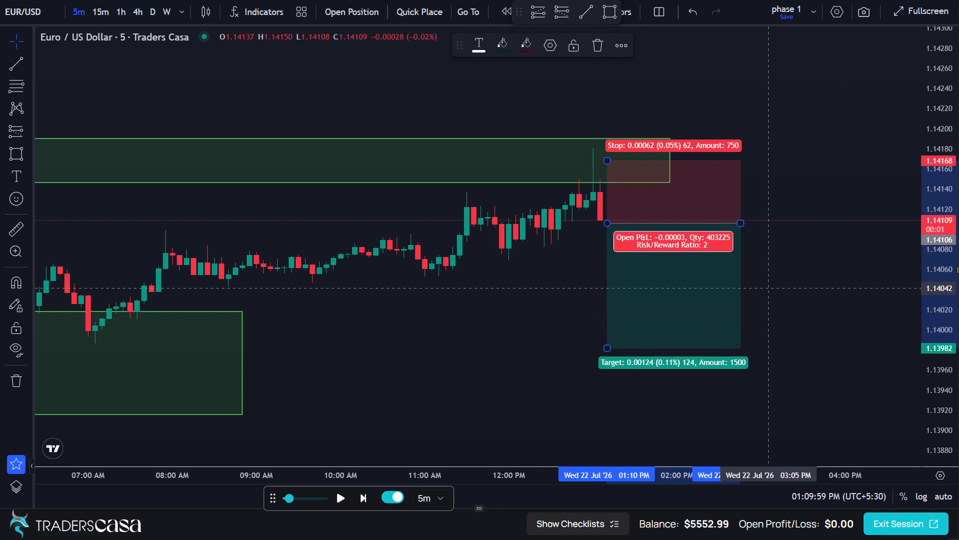
click(774, 281)
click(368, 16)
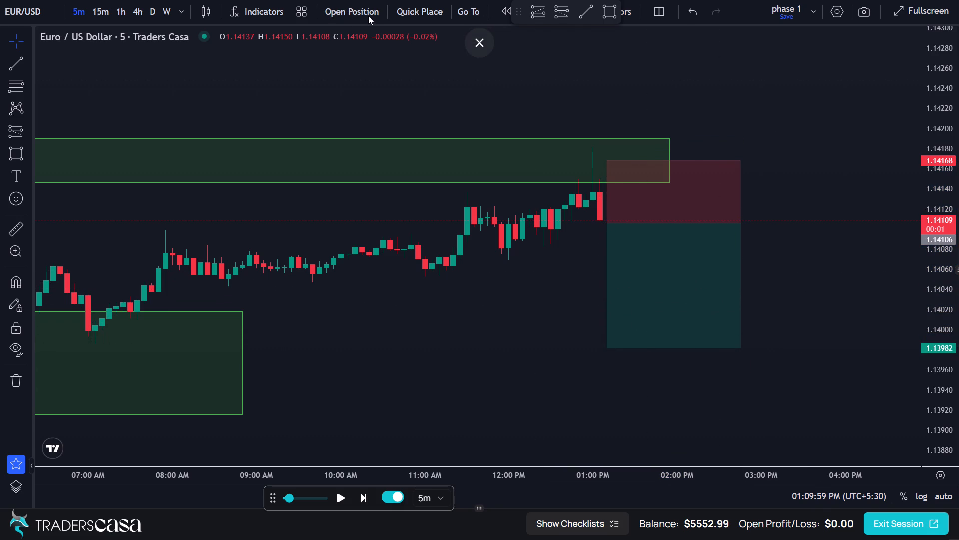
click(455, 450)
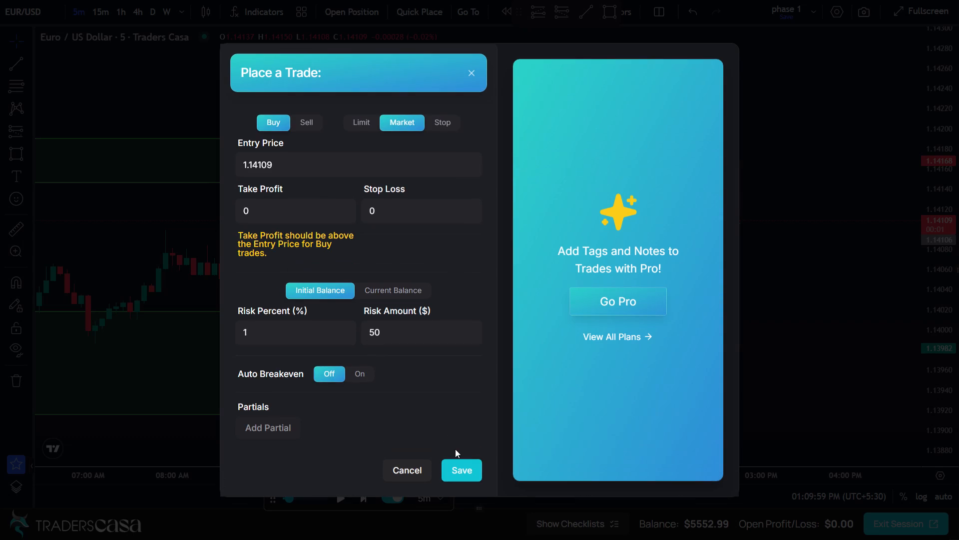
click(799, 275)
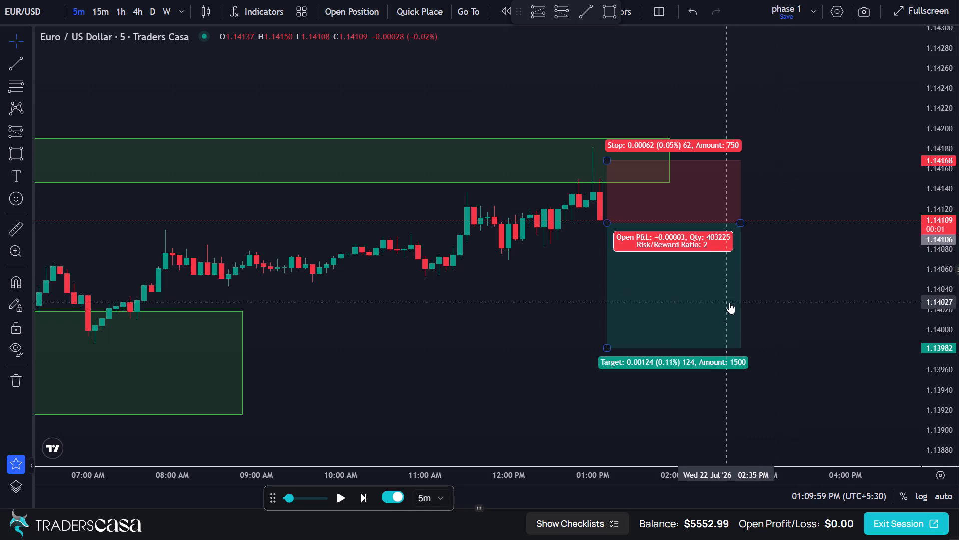
Move the short position drawing to start at 01:05 PM with entry 1.14108, stop 1.14170 and target 1.13984.
drag(698, 293, 695, 294)
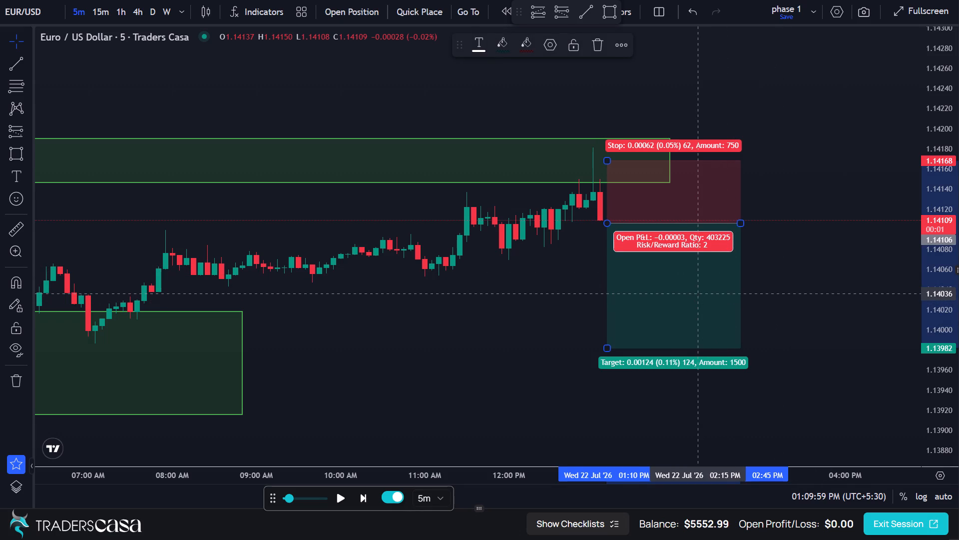
drag(695, 294, 691, 292)
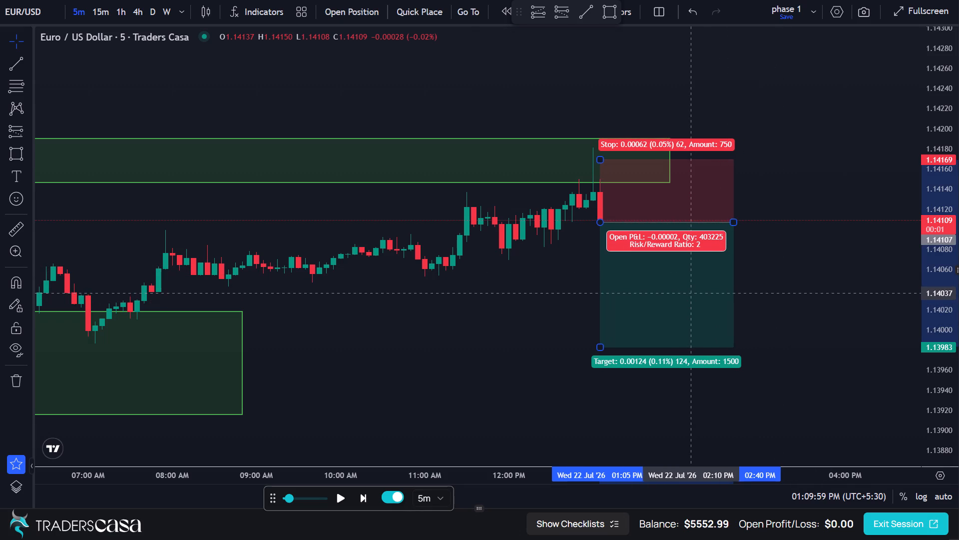
drag(691, 292, 692, 291)
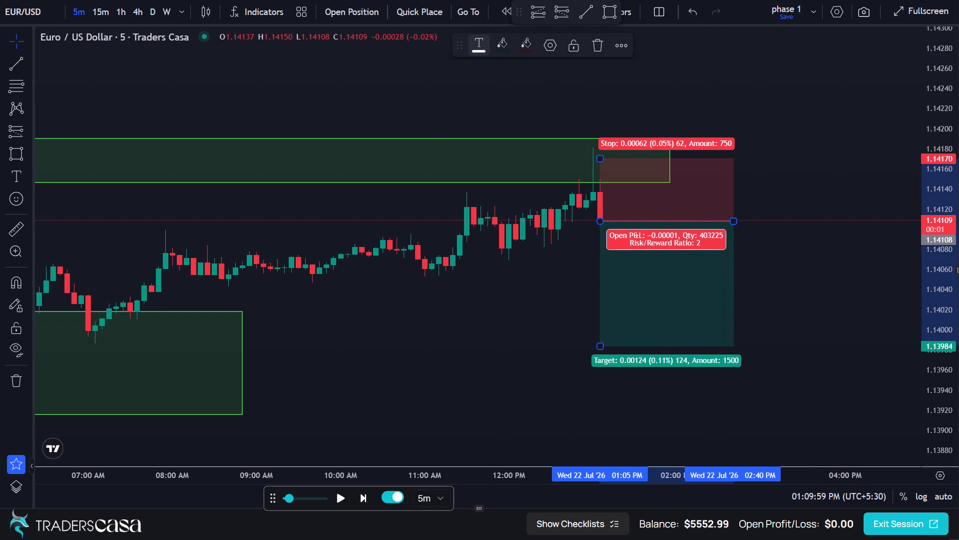
Place a sell stop order from the short position drawing: entry 1.14108, take profit 1.13984, stop loss 1.1417, risk 1% ($50).
click(382, 11)
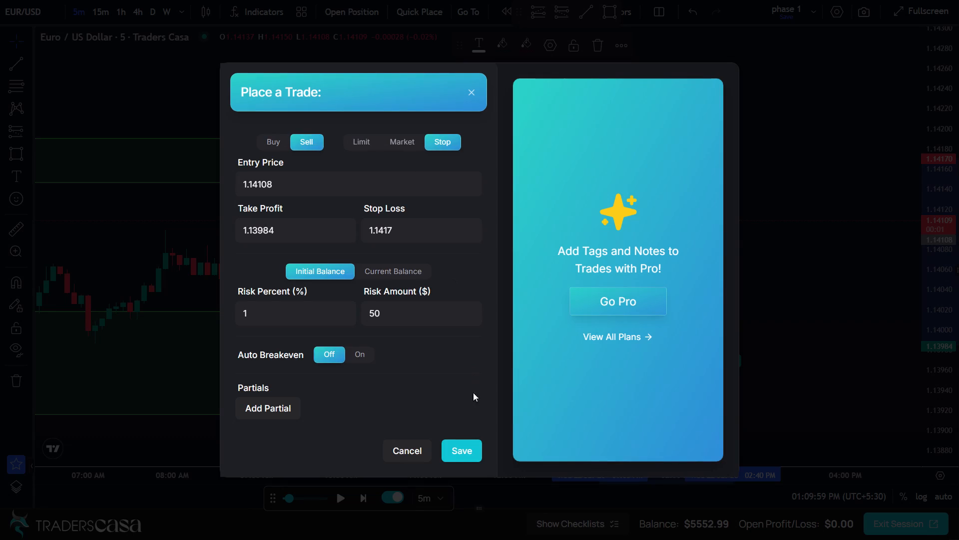
click(465, 443)
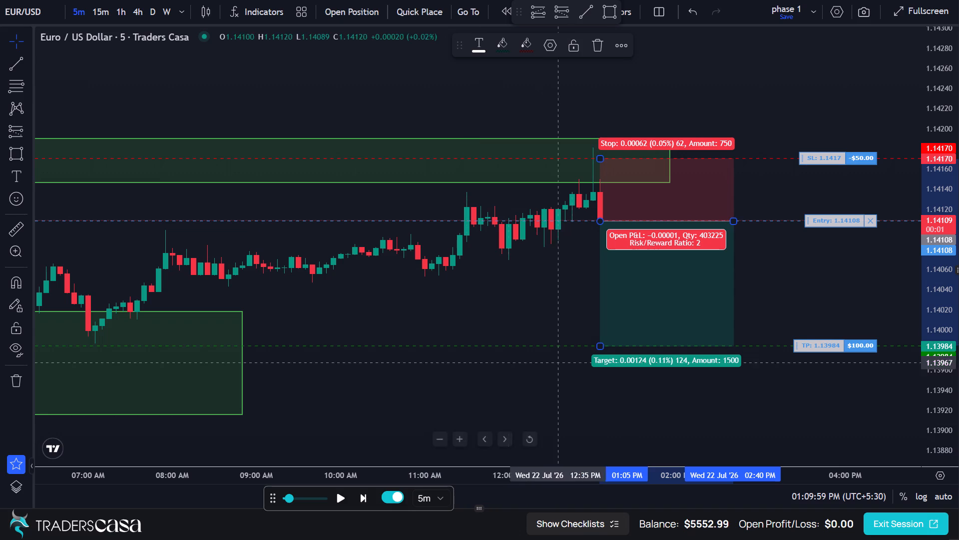
Advance the replay candle by candle with the short order in place, up to about 03:35 PM.
click(362, 498)
click(363, 498)
click(364, 498)
triple_click(364, 498)
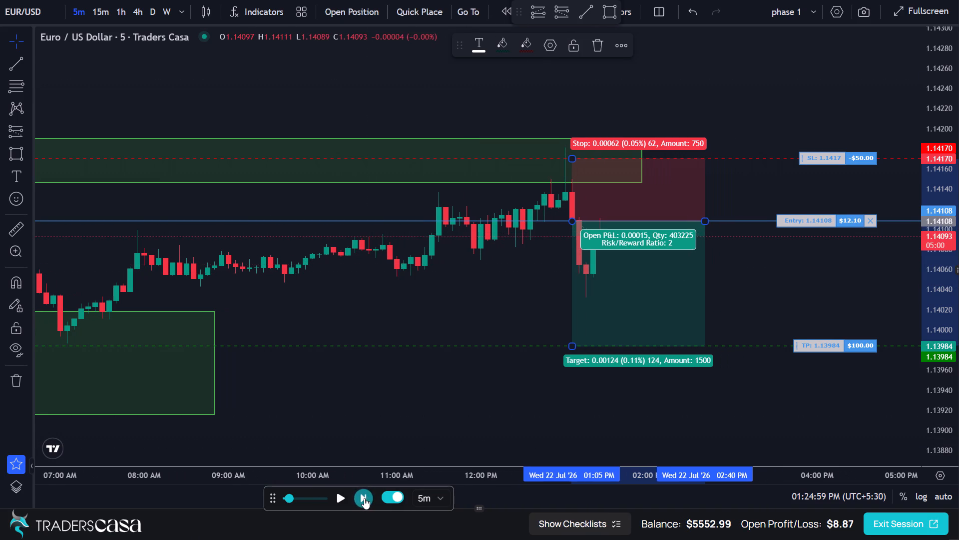
triple_click(364, 498)
triple_click(364, 498)
triple_click(364, 499)
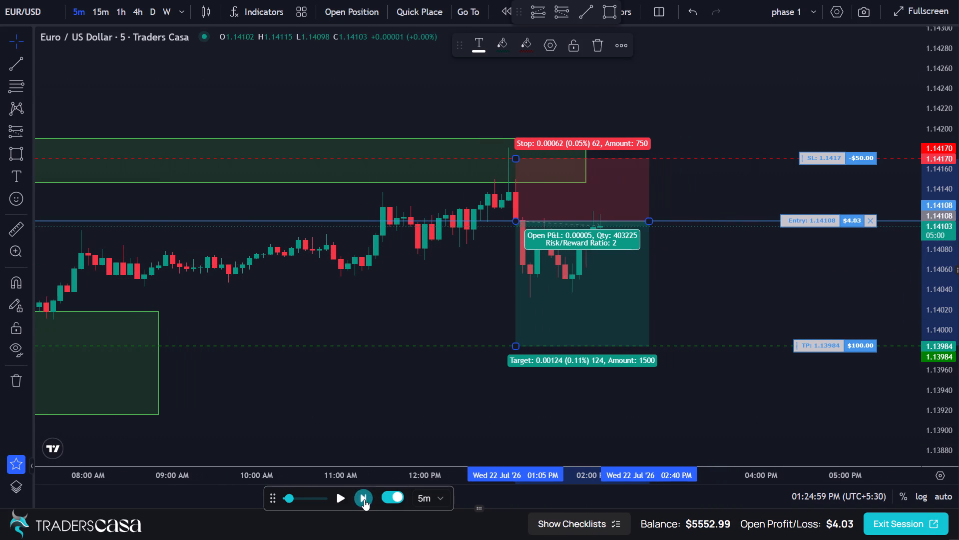
triple_click(364, 499)
triple_click(364, 499)
triple_click(364, 500)
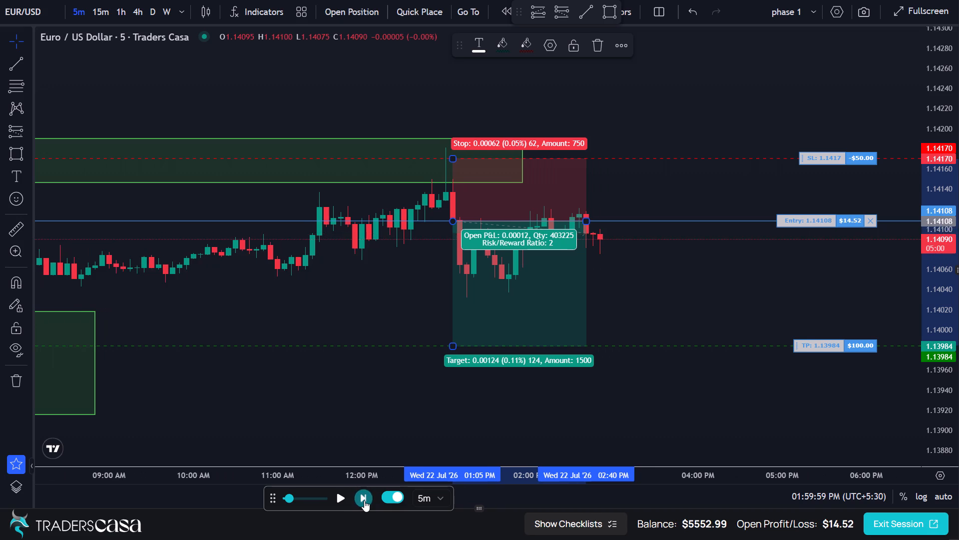
triple_click(364, 500)
triple_click(364, 500)
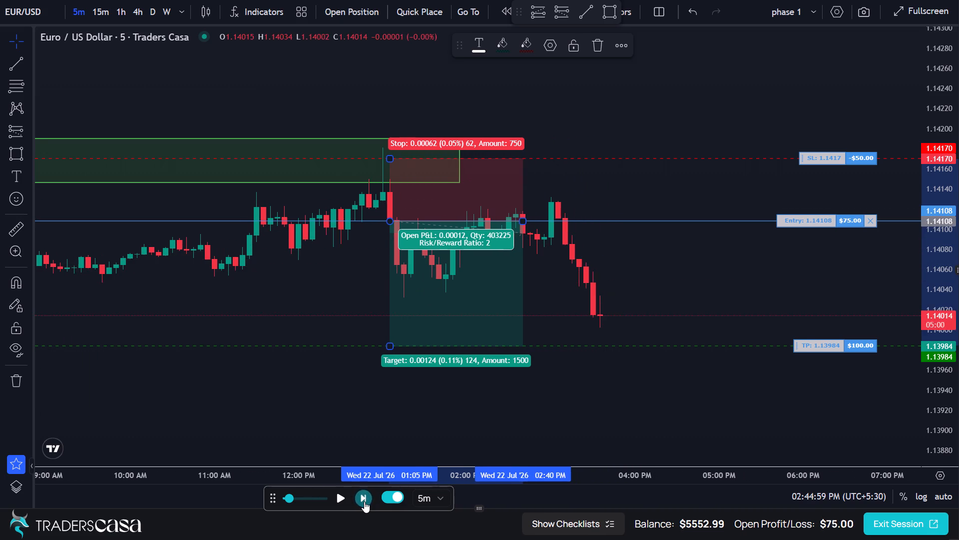
Continue stepping the replay forward with the short trade running, up to about 05:55 PM.
triple_click(364, 501)
triple_click(364, 501)
triple_click(364, 501)
triple_click(364, 501)
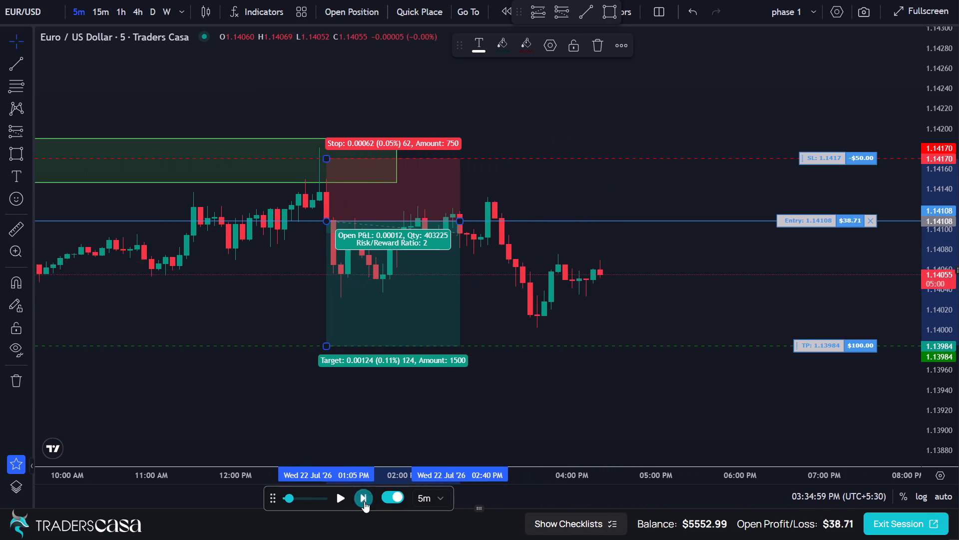
triple_click(364, 501)
triple_click(364, 501)
triple_click(364, 501)
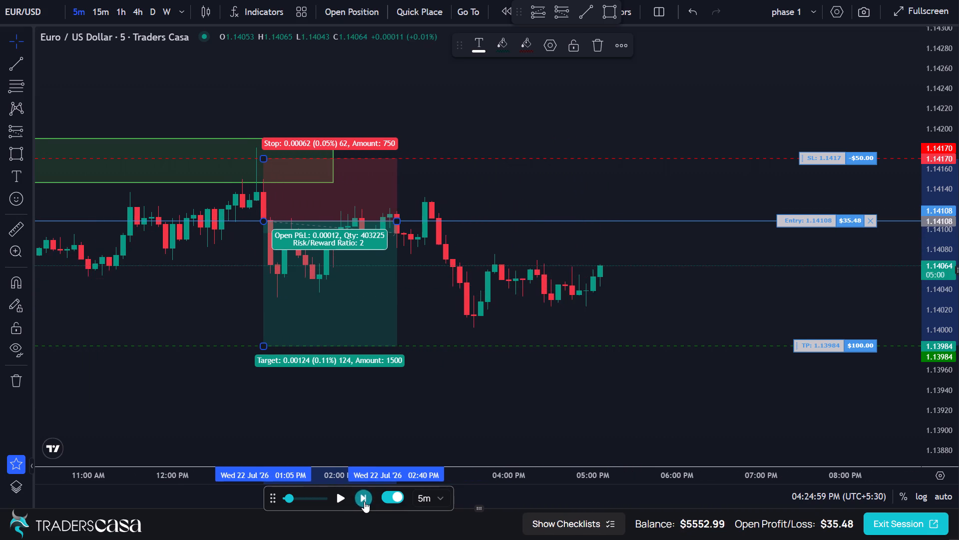
triple_click(364, 501)
triple_click(364, 501)
triple_click(364, 501)
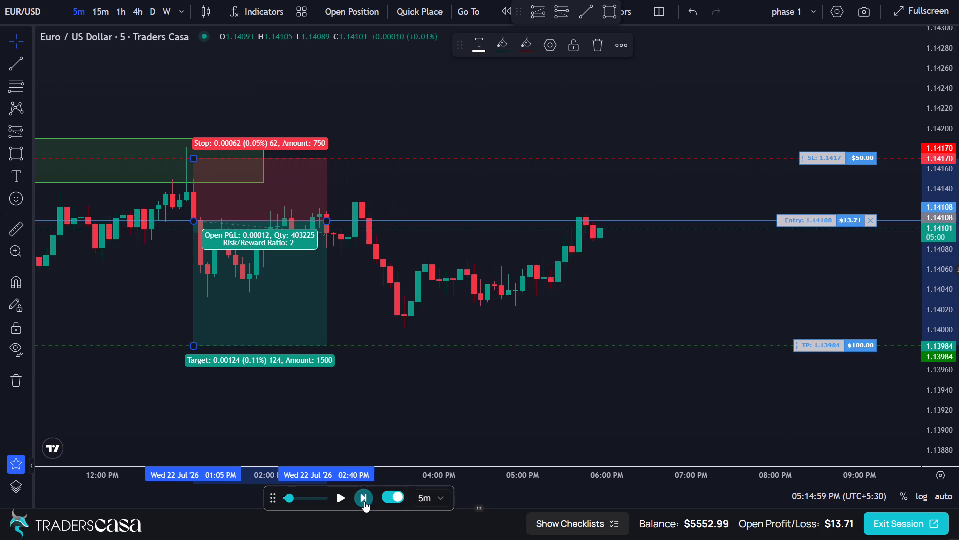
Step the replay forward more slowly, one candle at a time, to 06:54:59 PM.
double_click(364, 502)
click(364, 502)
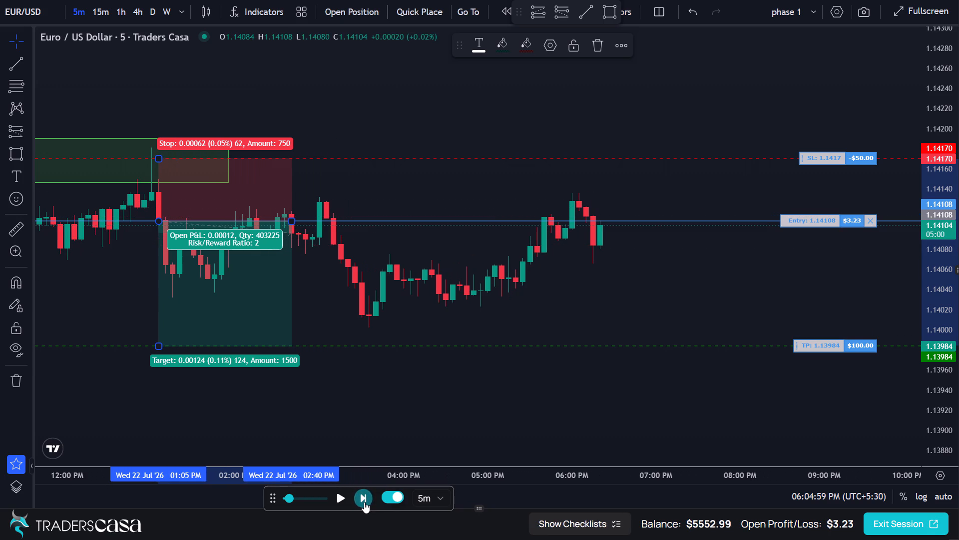
click(364, 502)
click(364, 502)
click(364, 502)
click(364, 502)
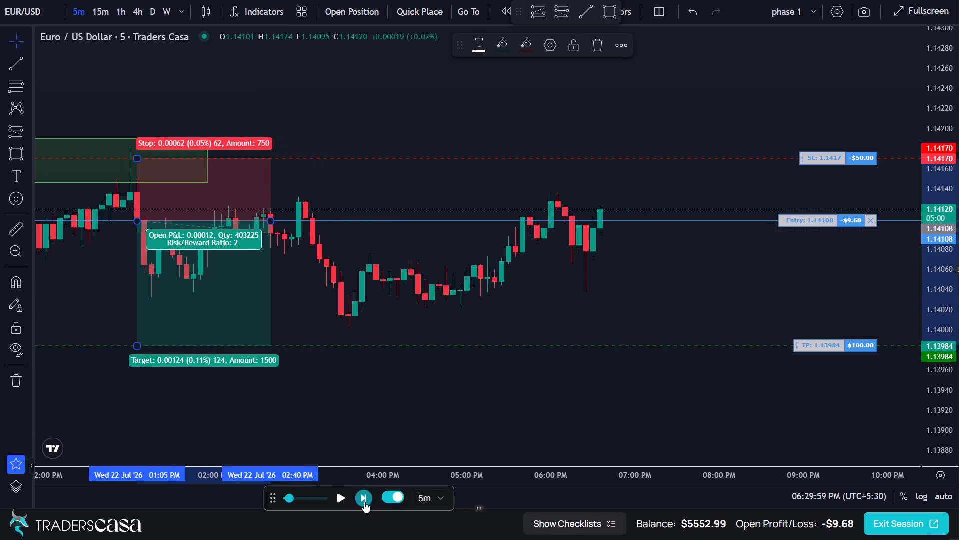
click(364, 502)
click(364, 502)
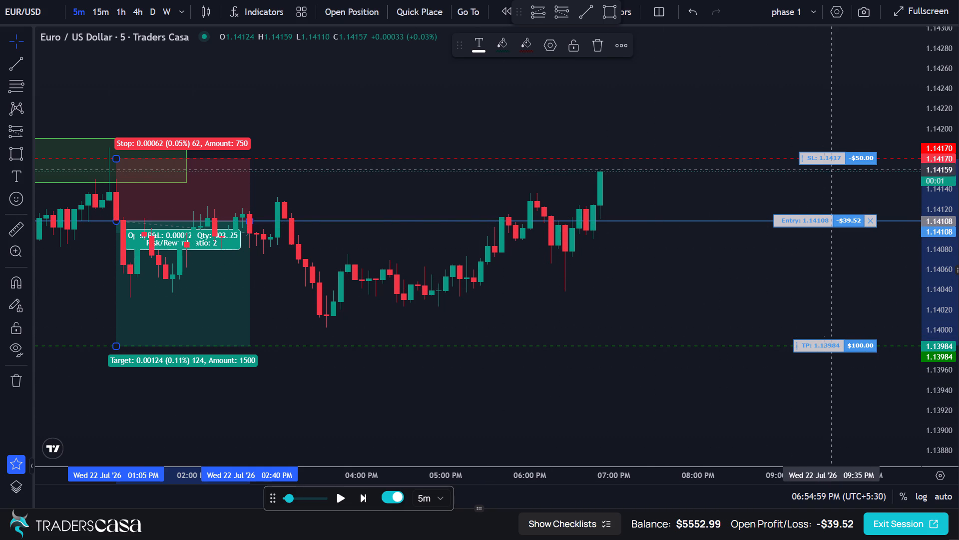
Raise the open short trade's stop loss to 1.142.
drag(832, 158, 835, 131)
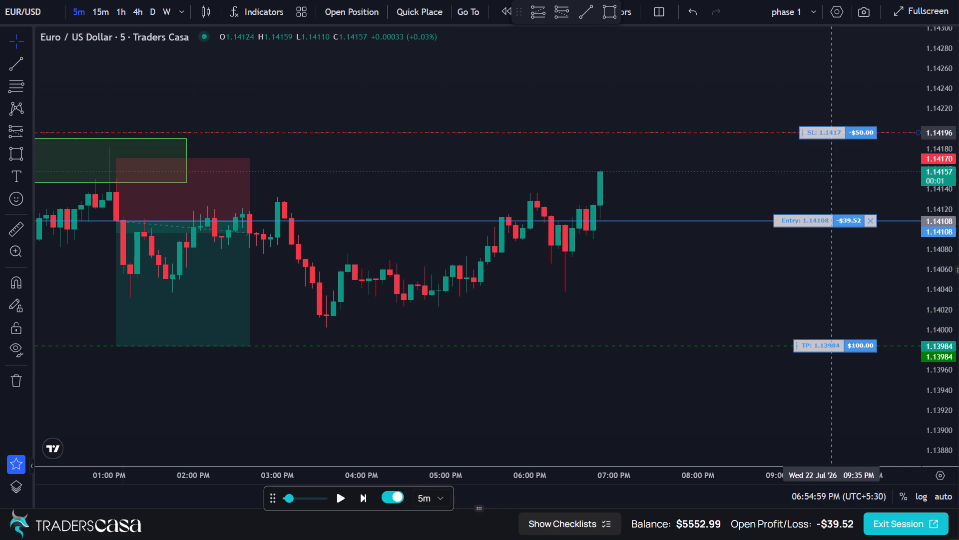
drag(835, 131, 836, 128)
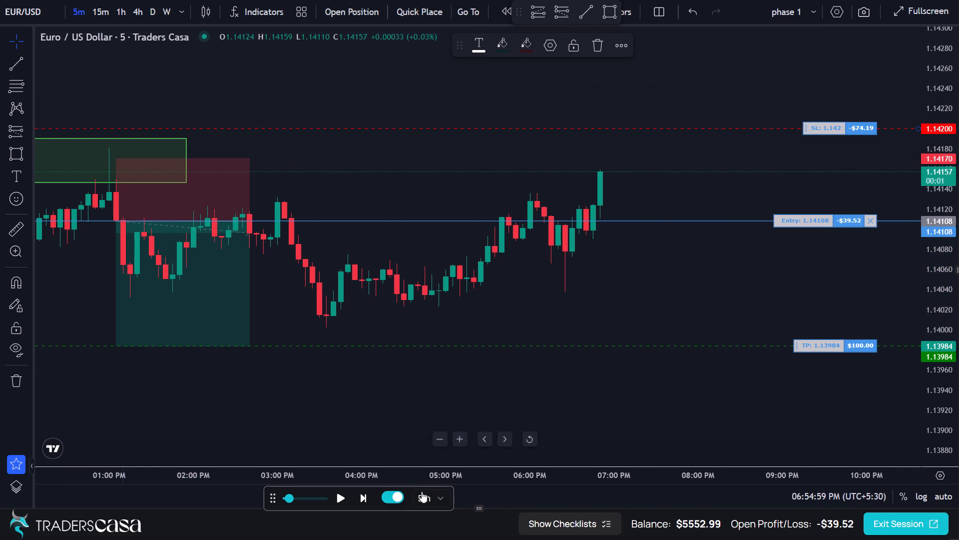
Advance the replay three candles to 07:09:59 PM.
click(353, 493)
click(367, 499)
double_click(367, 499)
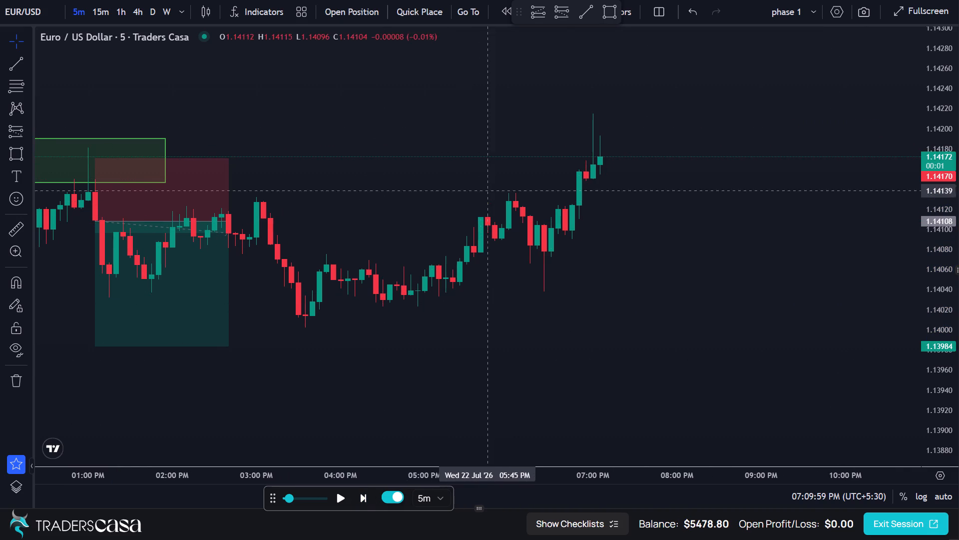
Delete the old short position drawing that starts at 01:05 PM.
scroll(419, 184, down, 5)
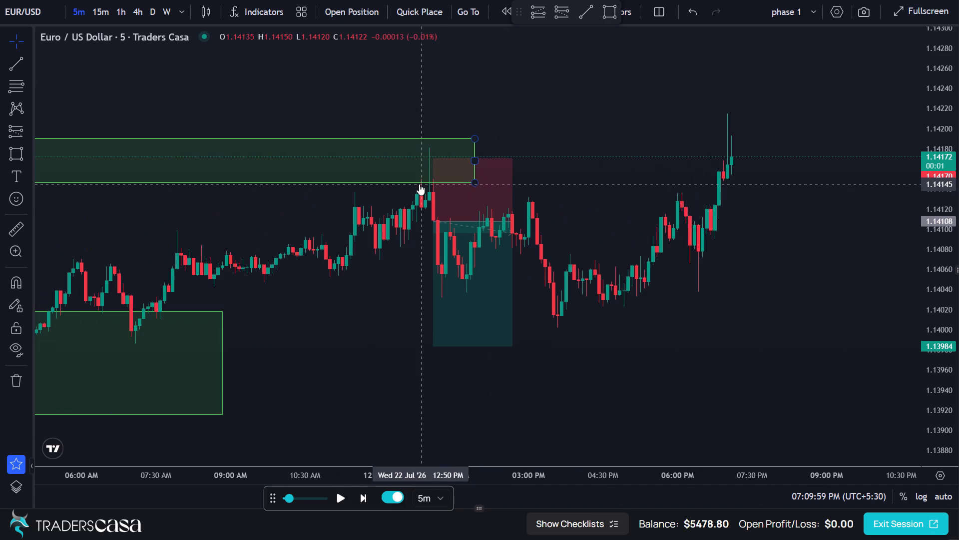
click(484, 205)
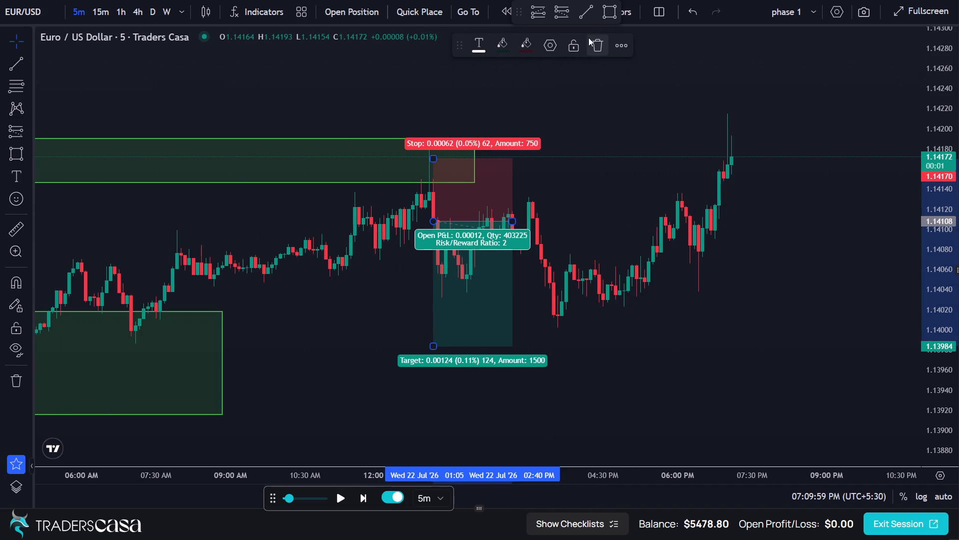
click(593, 41)
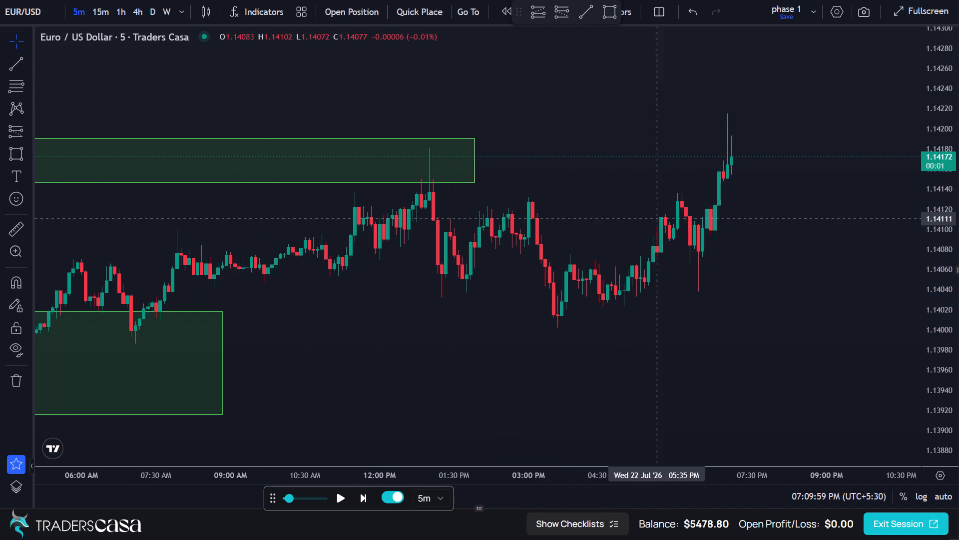
Examine the latest upward move and its wick relative to the upper green zone and the earlier price swings.
drag(772, 242, 640, 345)
drag(640, 340, 650, 315)
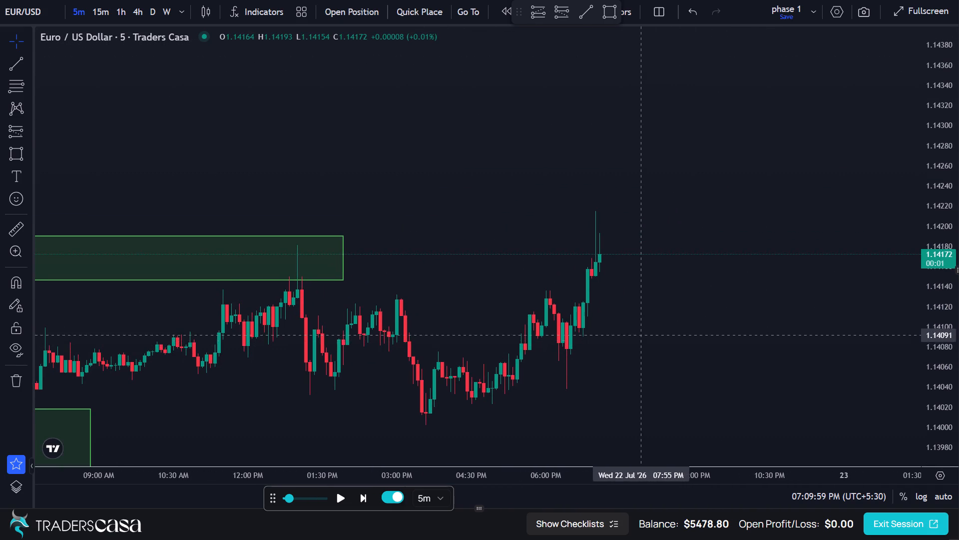
drag(650, 315, 665, 288)
scroll(665, 288, up, 3)
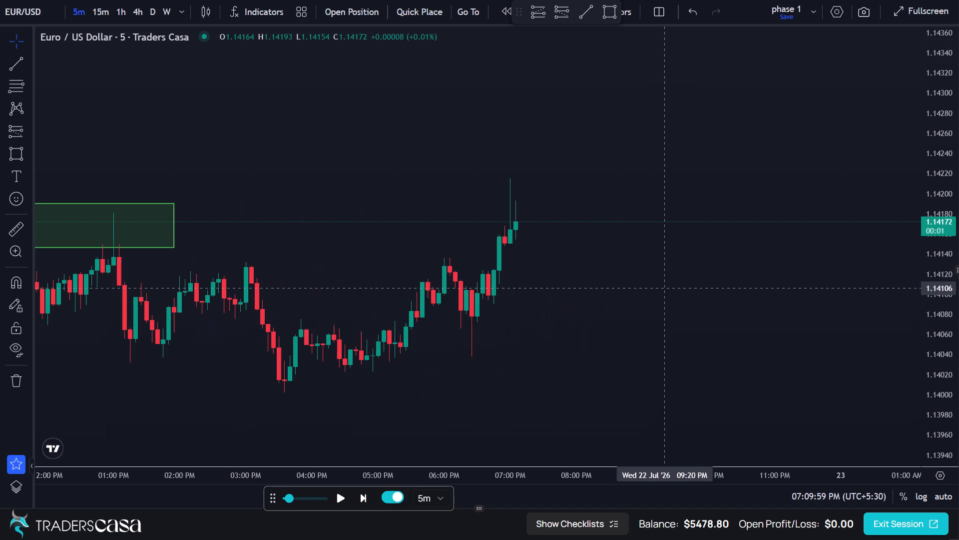
drag(616, 277, 815, 271)
scroll(794, 271, down, 5)
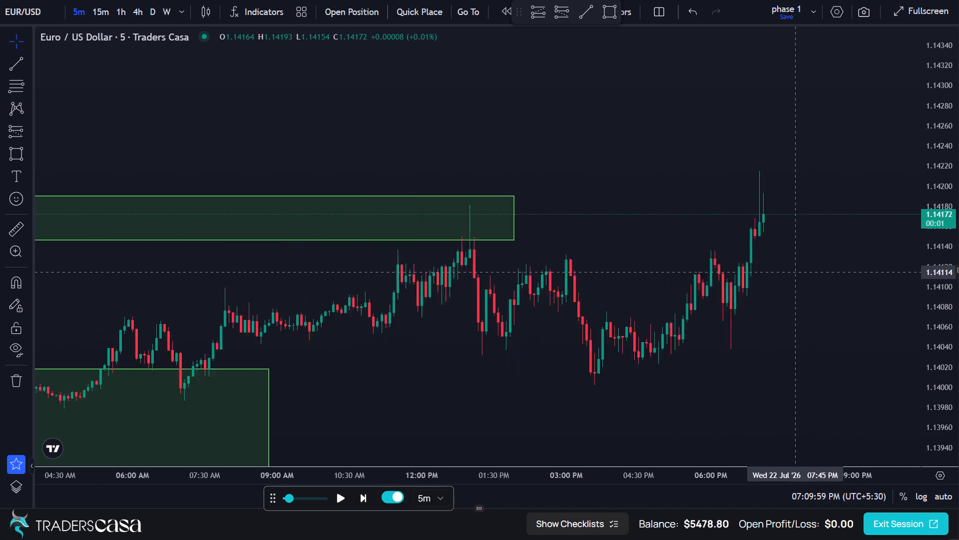
scroll(794, 272, down, 2)
scroll(794, 272, up, 6)
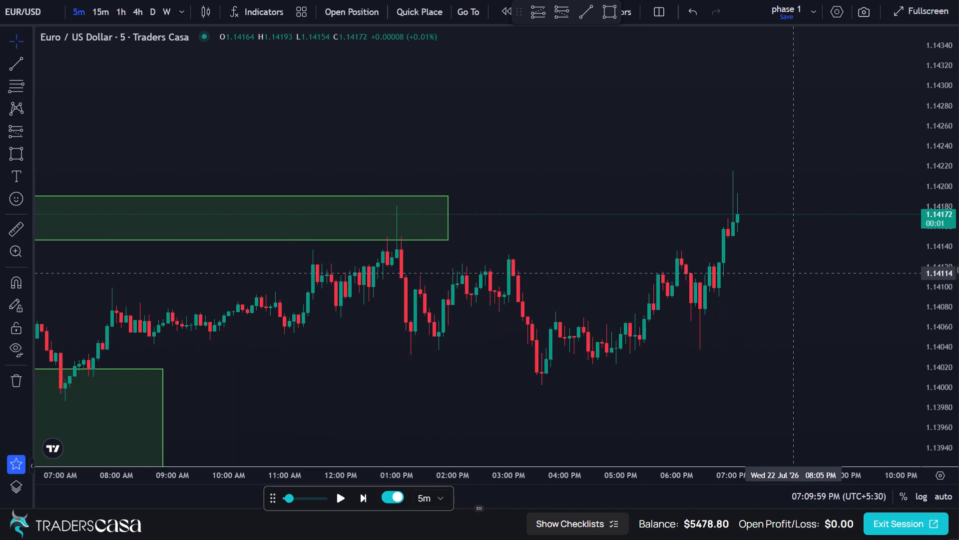
scroll(793, 272, up, 1)
scroll(793, 272, down, 1)
scroll(790, 275, up, 3)
drag(792, 274, 735, 284)
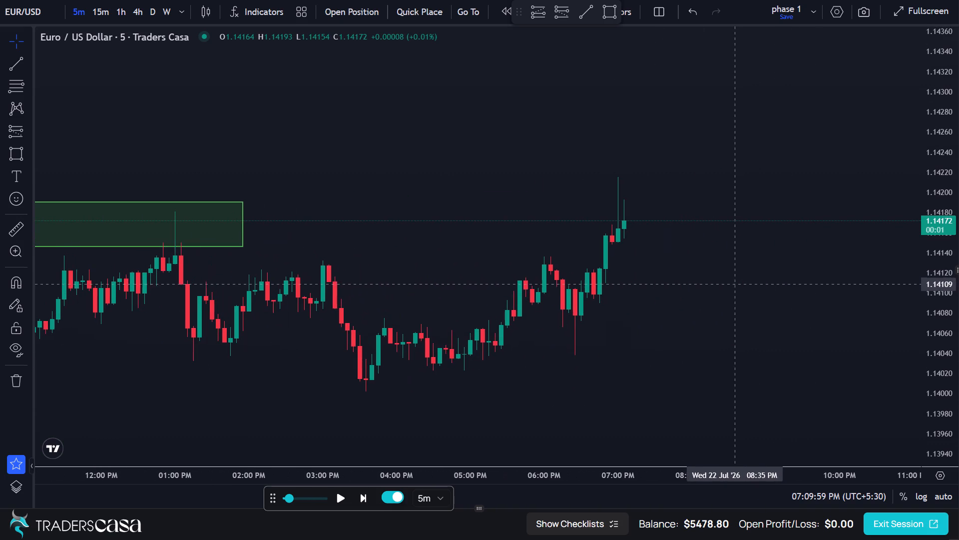
Advance the replay two candles to 07:19:59 PM.
click(363, 501)
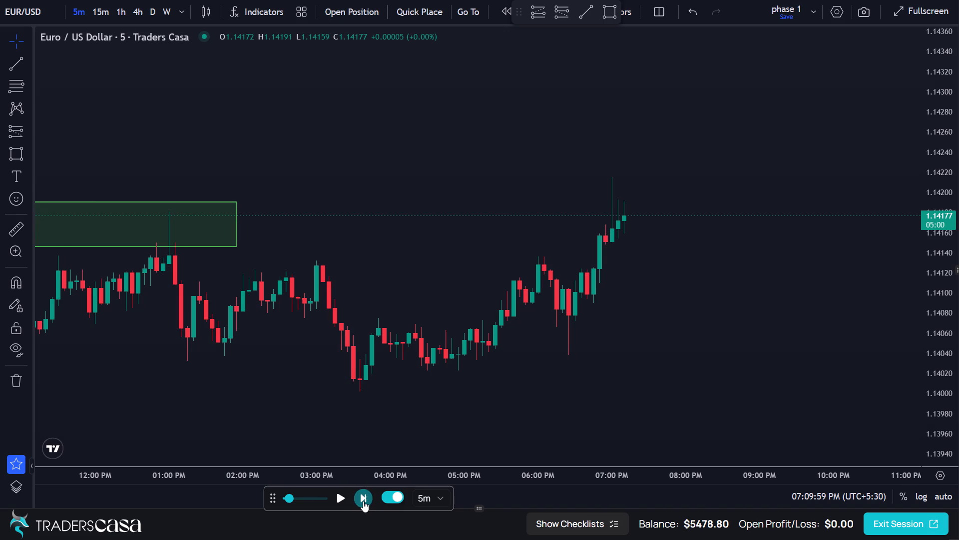
click(363, 501)
Draw a short position from 07:20 PM with entry 1.14152, stop 1.14219 and target 1.14018, for a risk/reward ratio of 2.
scroll(650, 249, up, 1)
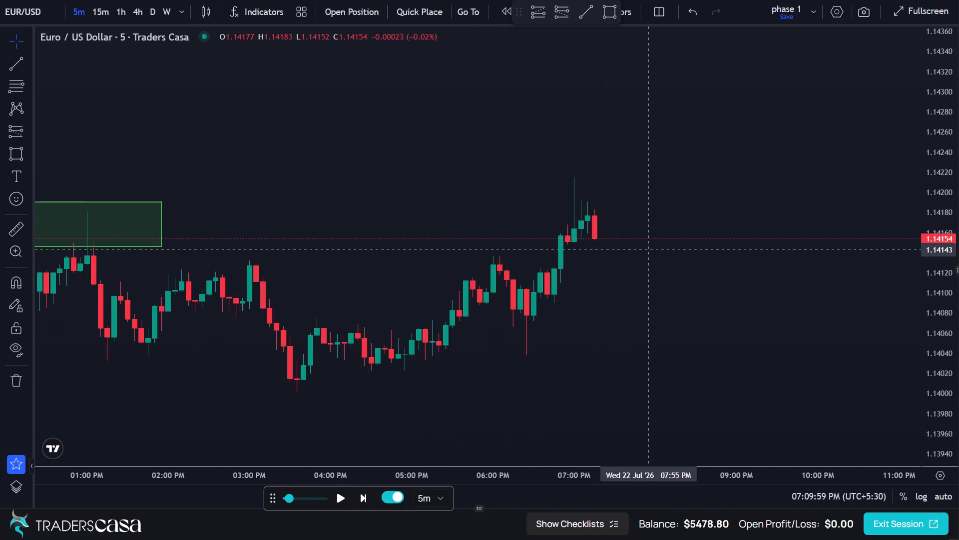
scroll(650, 249, up, 1)
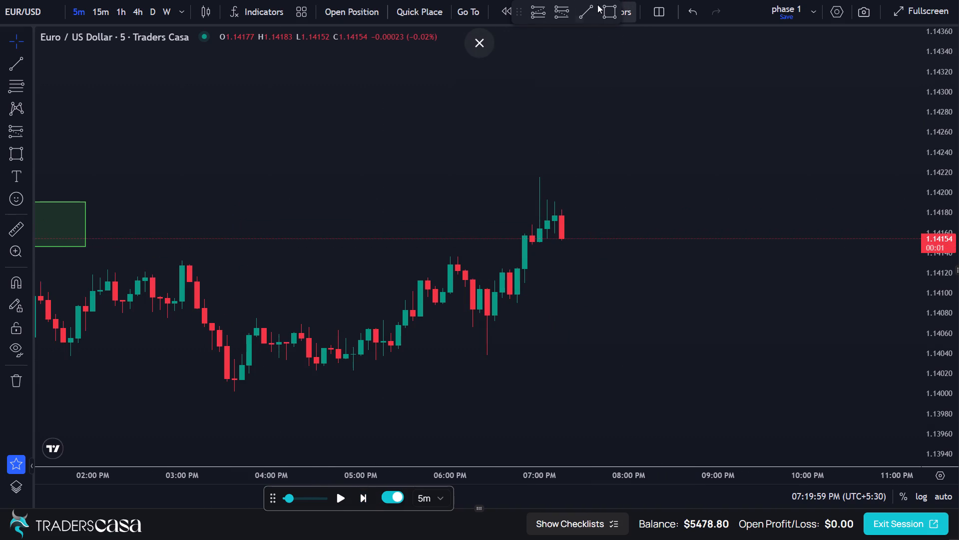
click(559, 9)
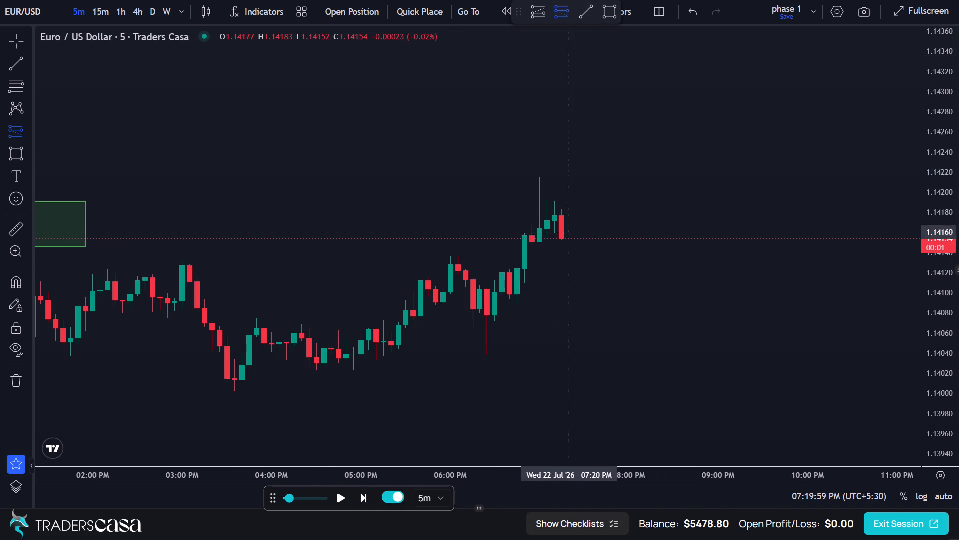
click(566, 240)
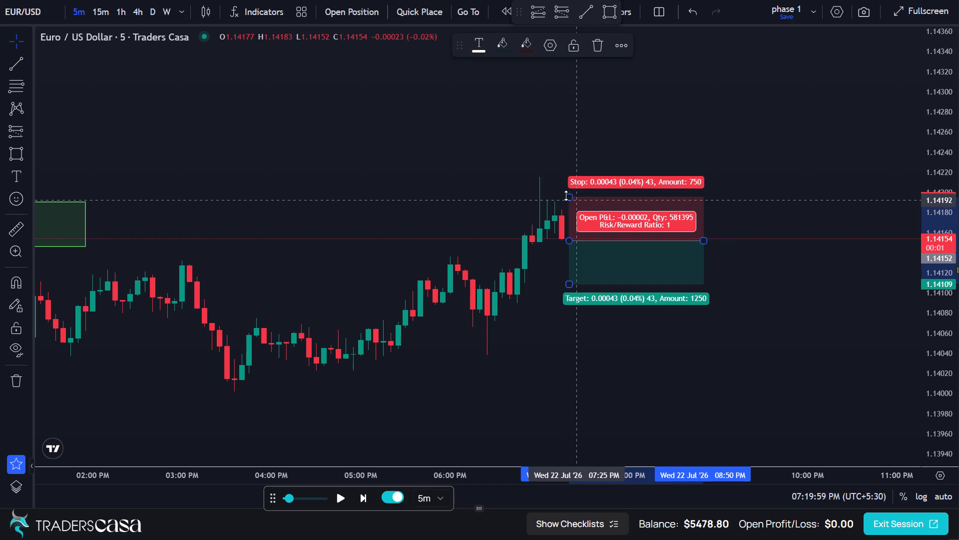
drag(572, 197, 570, 173)
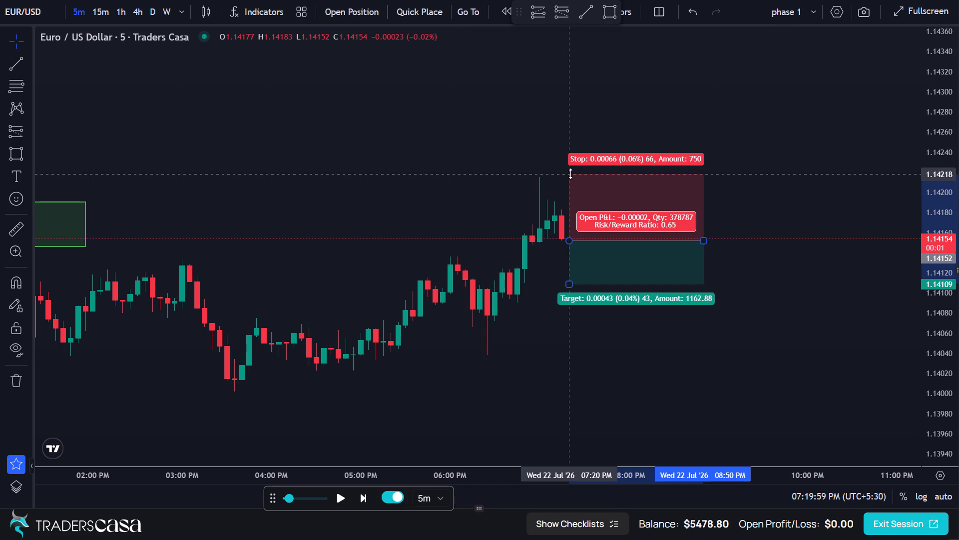
drag(570, 173, 571, 171)
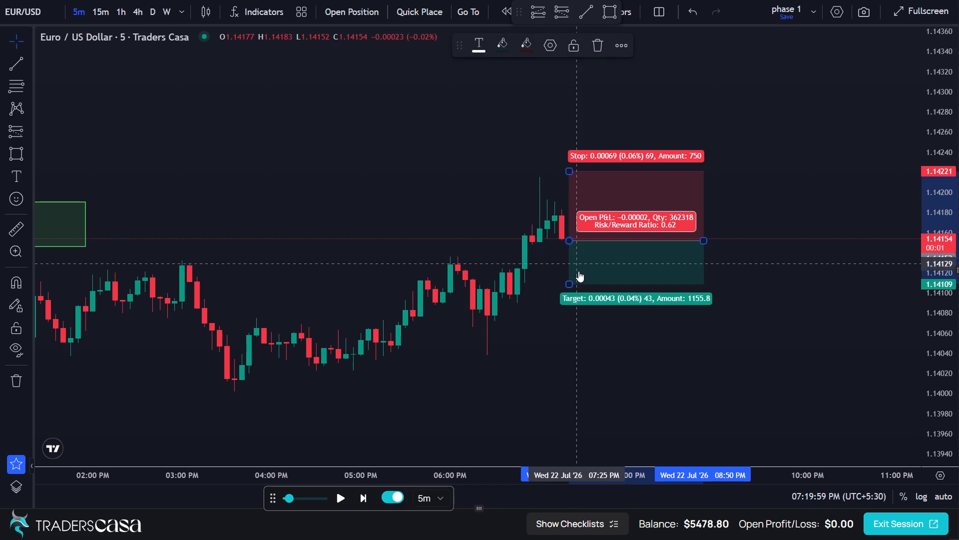
drag(573, 285, 578, 376)
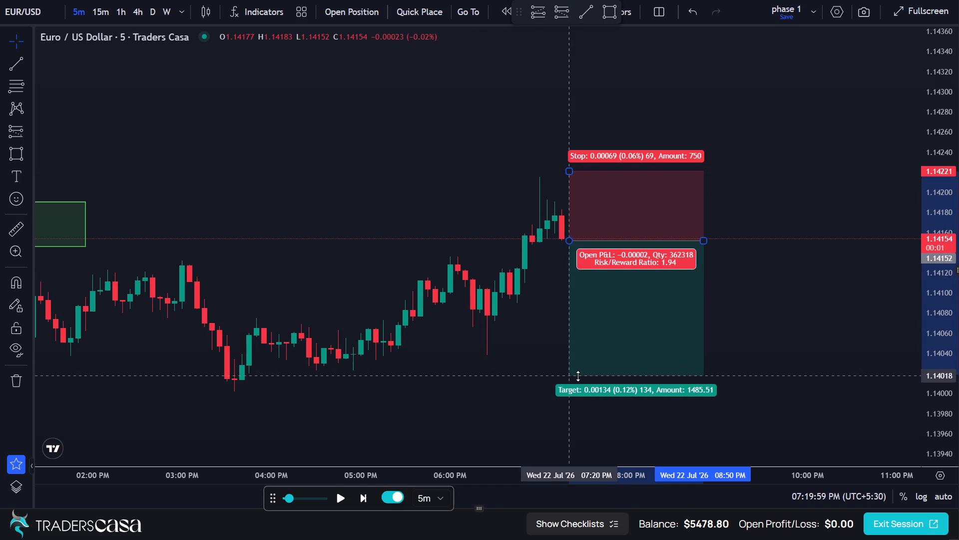
drag(578, 376, 578, 377)
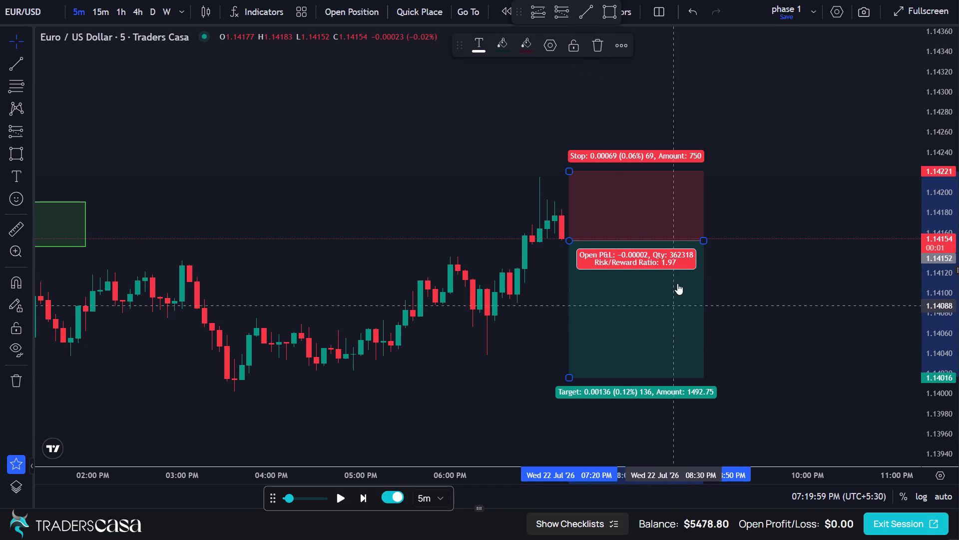
drag(569, 167, 570, 172)
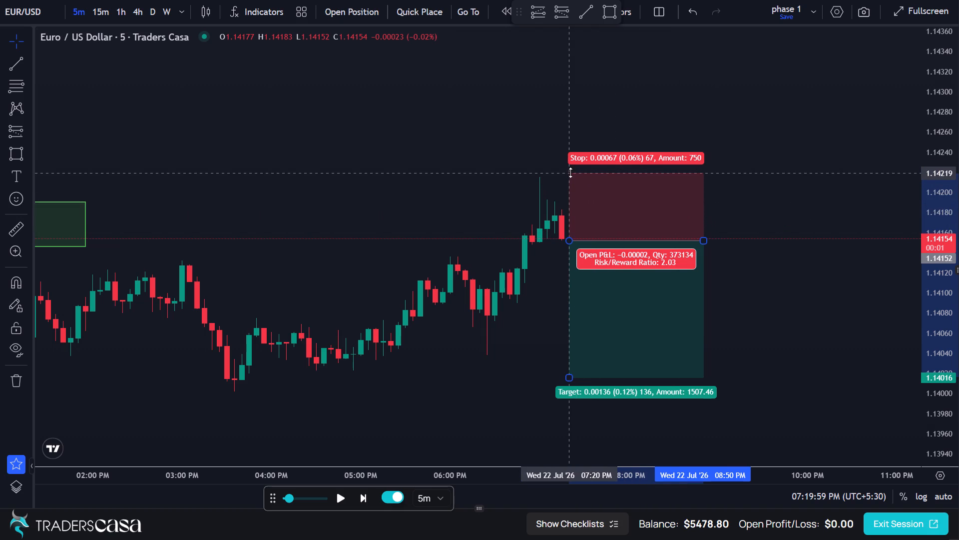
drag(570, 172, 570, 173)
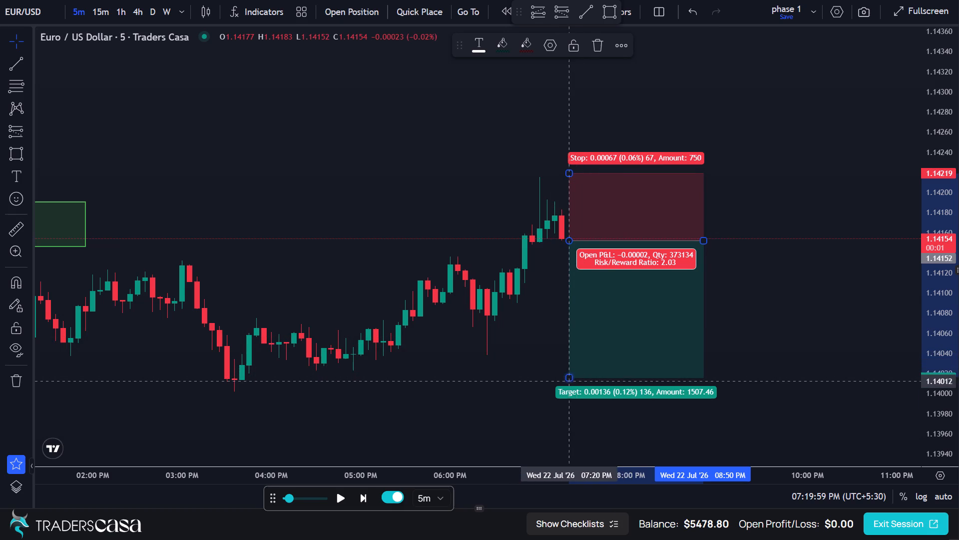
drag(571, 382, 571, 377)
click(571, 377)
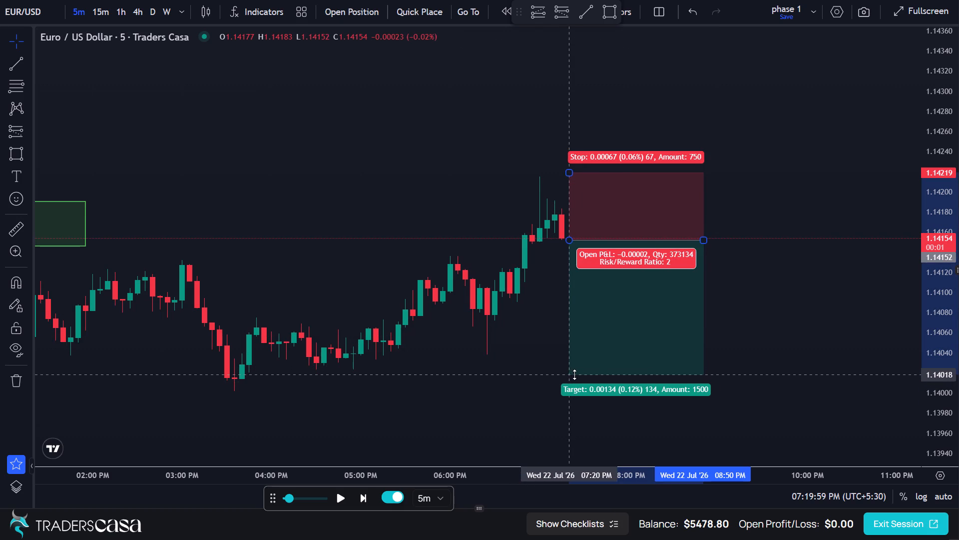
click(761, 281)
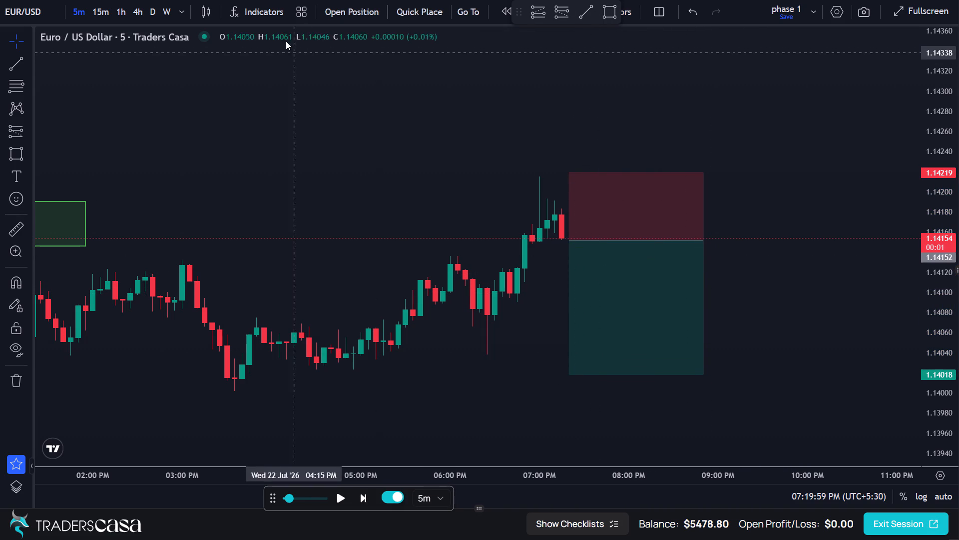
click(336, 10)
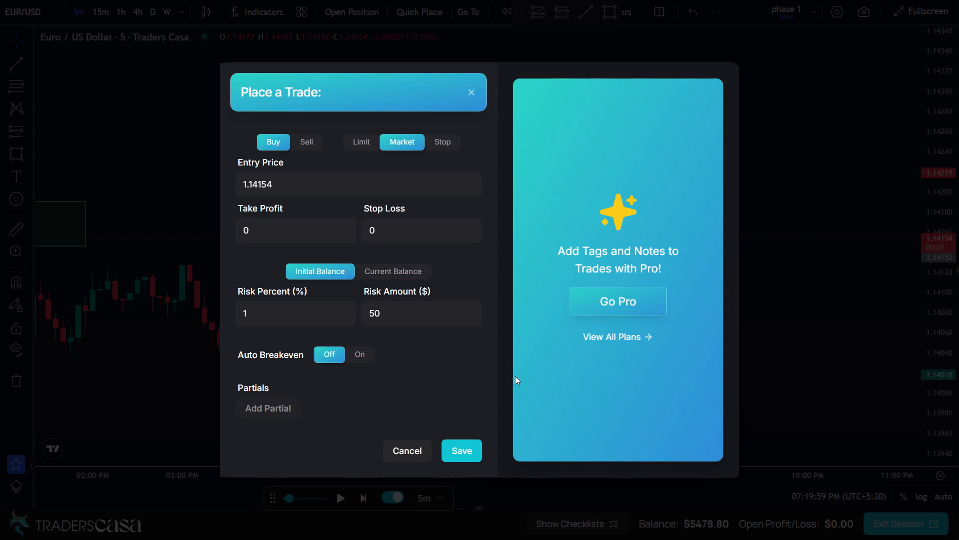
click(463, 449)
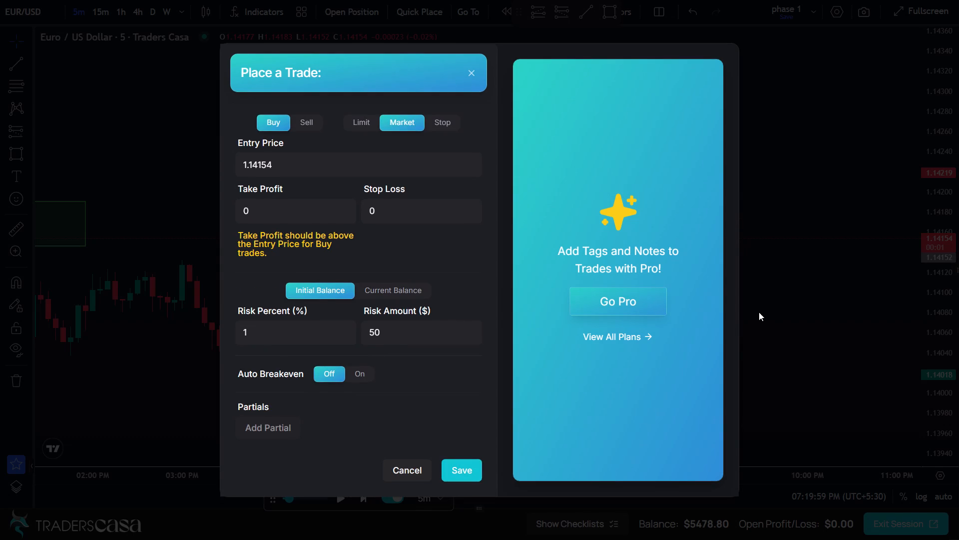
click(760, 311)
Move the short position drawing to start at 07:15 PM, with entry 1.14154, stop 1.14221 and target 1.14020.
drag(643, 309, 637, 311)
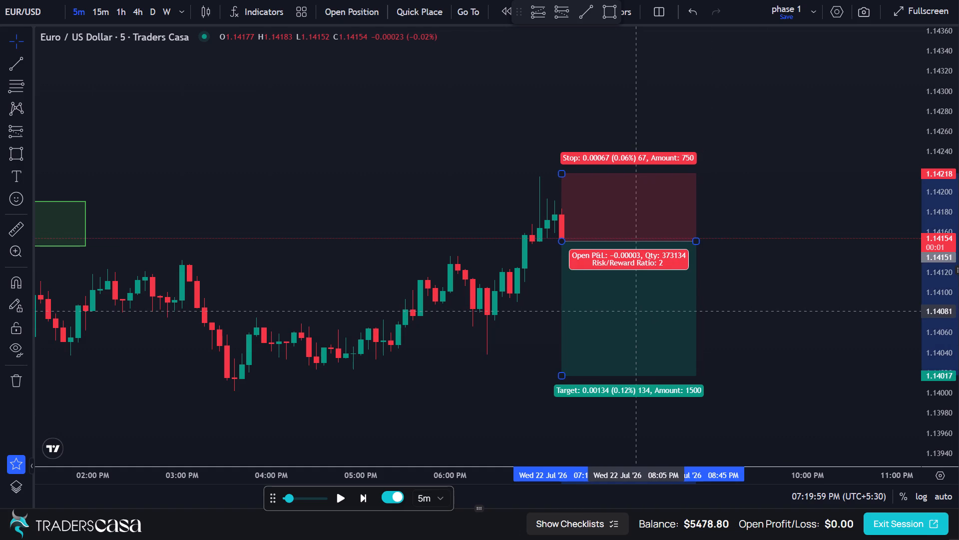
drag(637, 311, 638, 308)
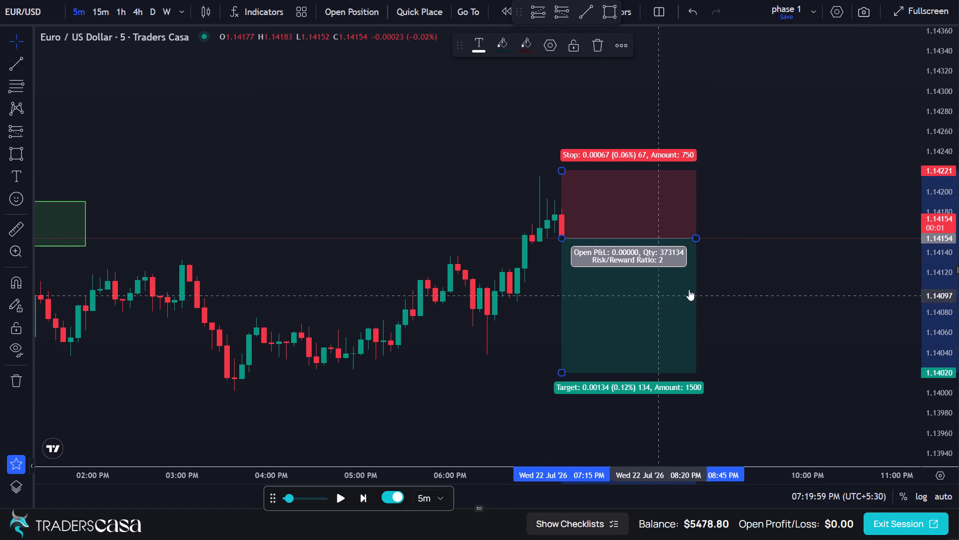
Place a market sell trade at 1.14154 with take profit 1.1402, stop loss 1.14221 and 1% risk ($50).
click(357, 11)
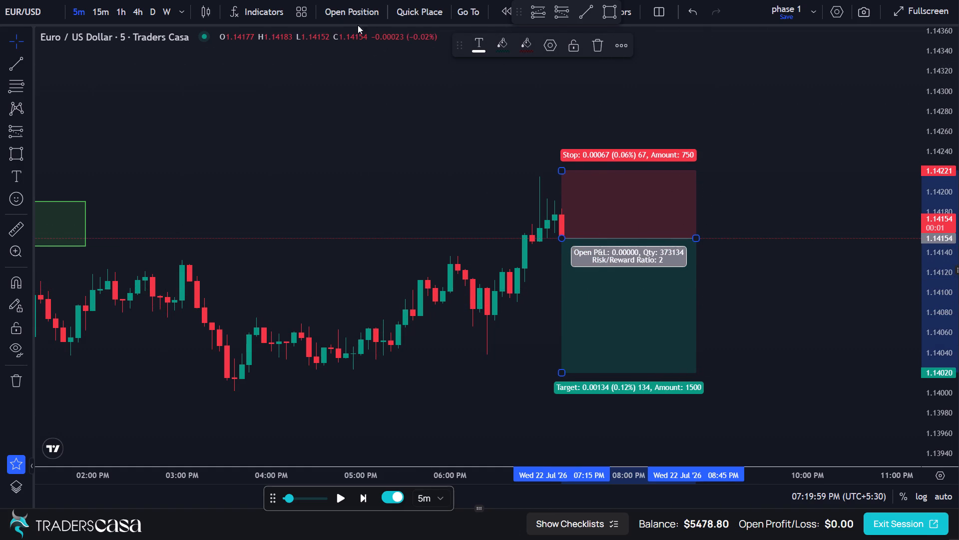
click(469, 446)
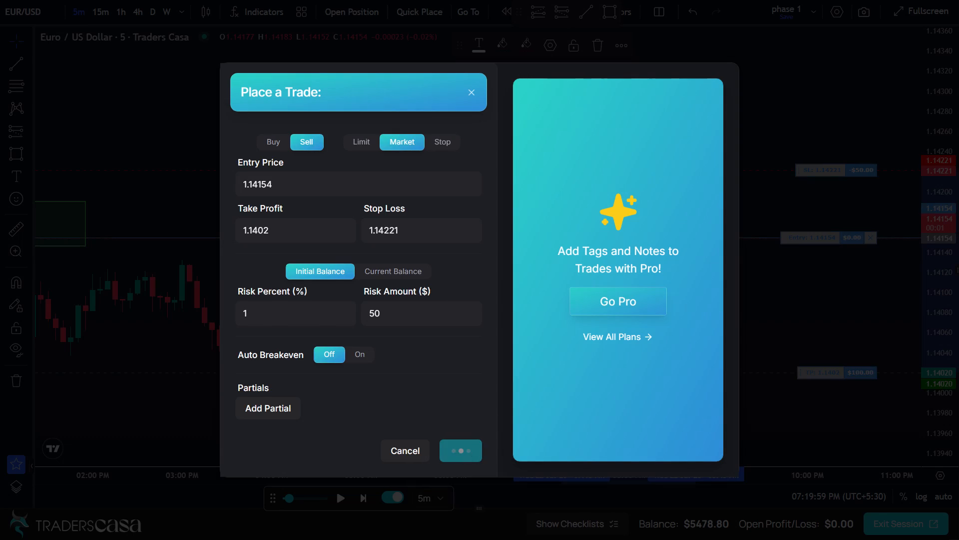
Advance the replay candle by candle with the short trade open, to about 09:20 PM on 22 July.
click(366, 499)
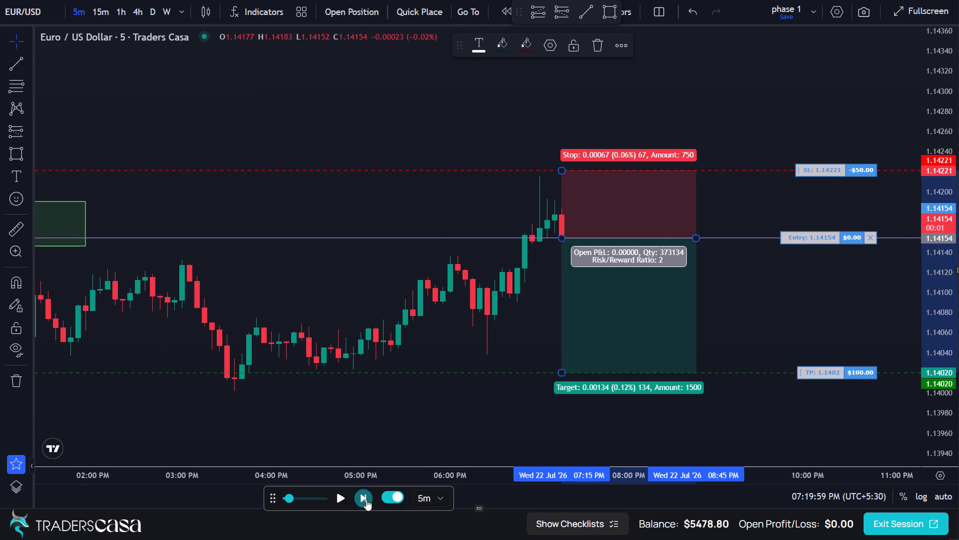
click(366, 499)
click(366, 499)
triple_click(366, 499)
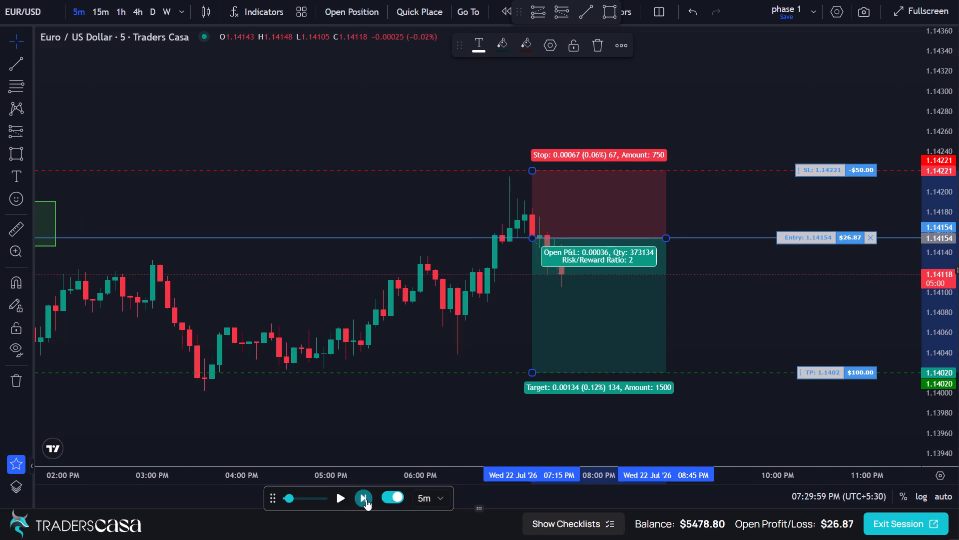
triple_click(366, 499)
triple_click(366, 499)
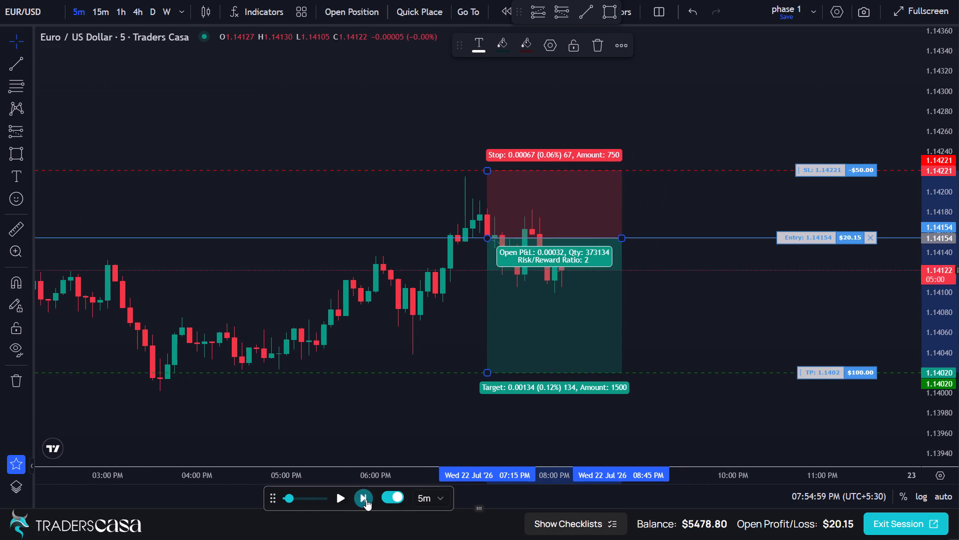
triple_click(366, 499)
triple_click(366, 499)
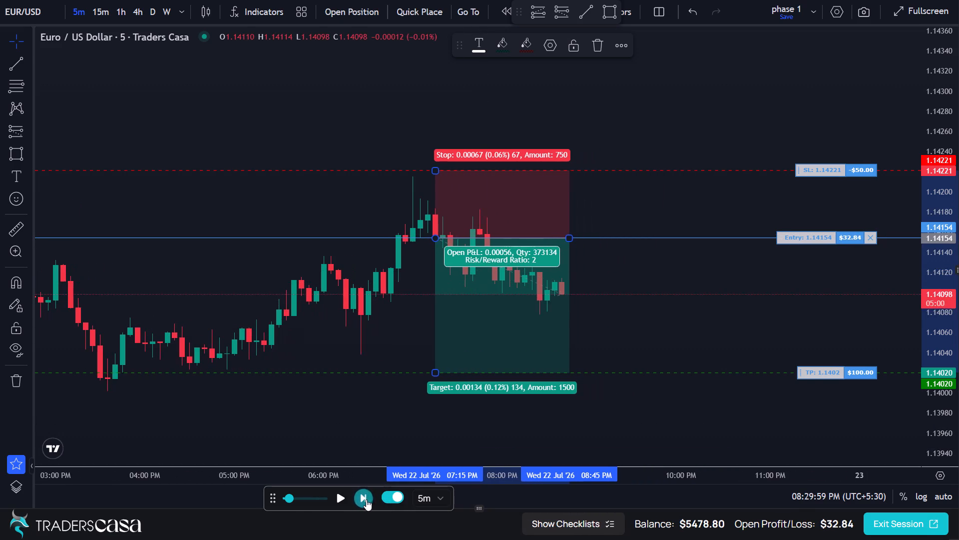
triple_click(366, 499)
triple_click(366, 499)
triple_click(366, 499)
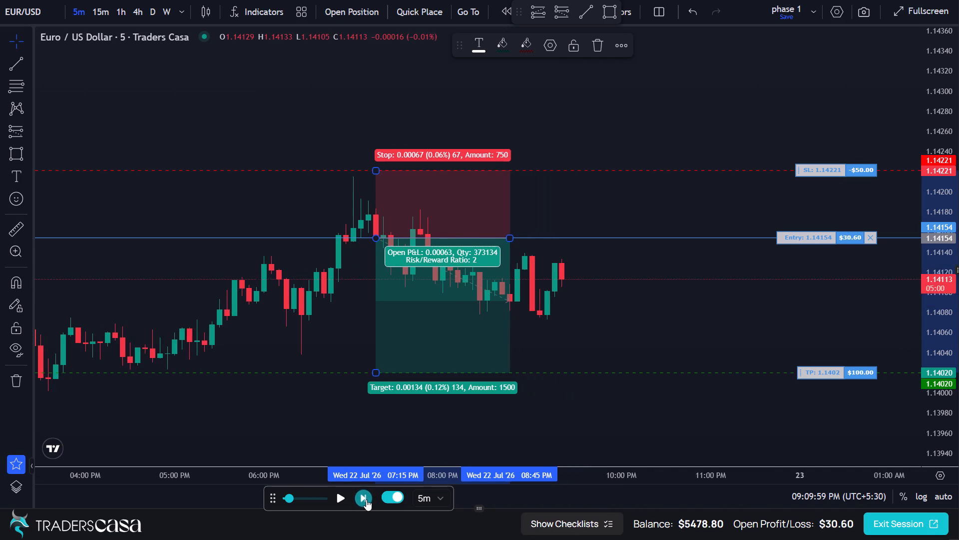
Continue advancing the replay candle by candle to about 11:40 PM.
triple_click(366, 499)
triple_click(366, 499)
triple_click(368, 501)
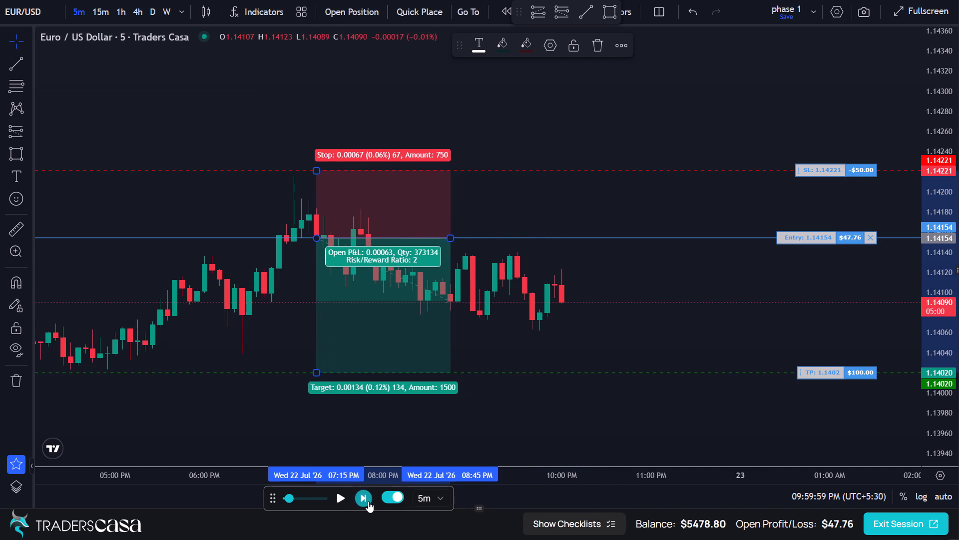
triple_click(368, 501)
double_click(368, 501)
triple_click(368, 501)
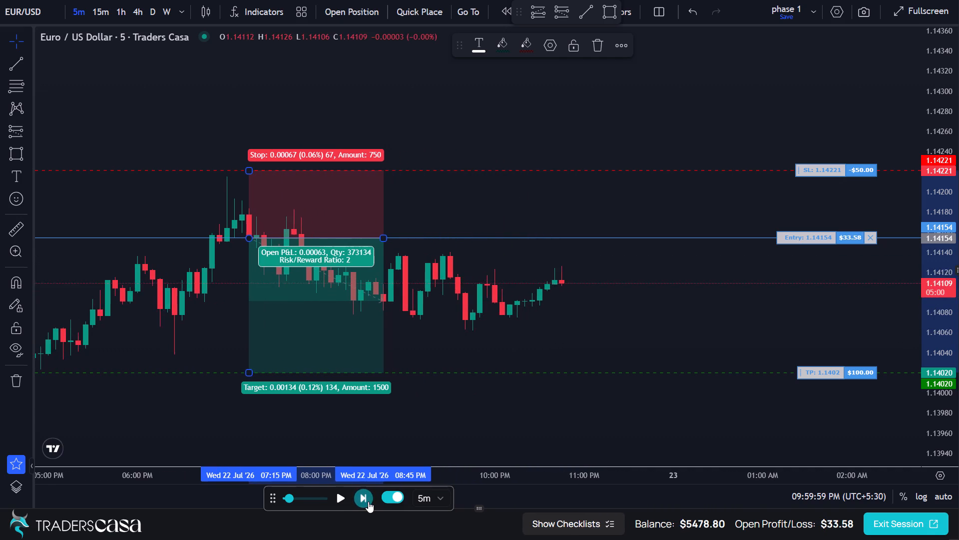
triple_click(368, 501)
triple_click(368, 501)
double_click(368, 501)
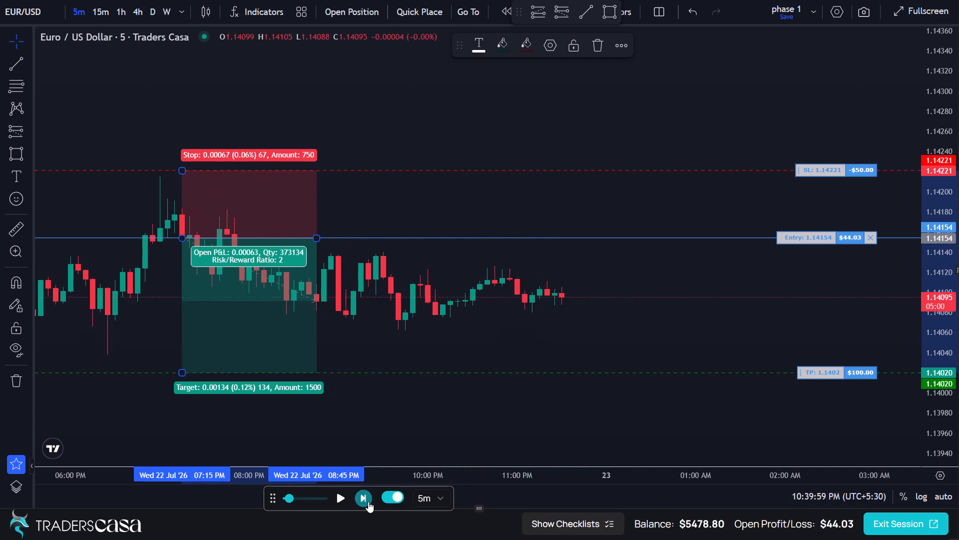
triple_click(360, 502)
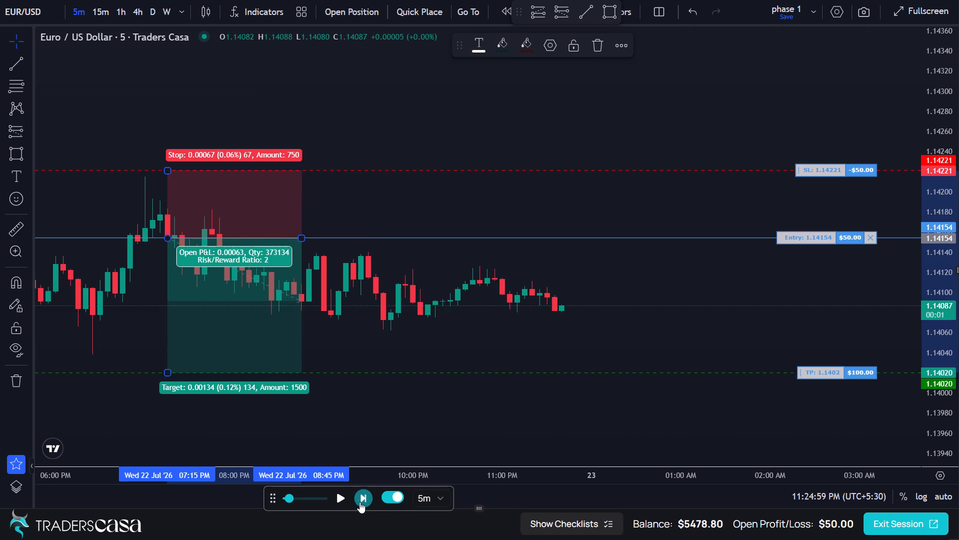
Advance the replay past midnight to about 01:50 AM on 23 July.
triple_click(360, 502)
triple_click(360, 502)
triple_click(360, 503)
triple_click(360, 504)
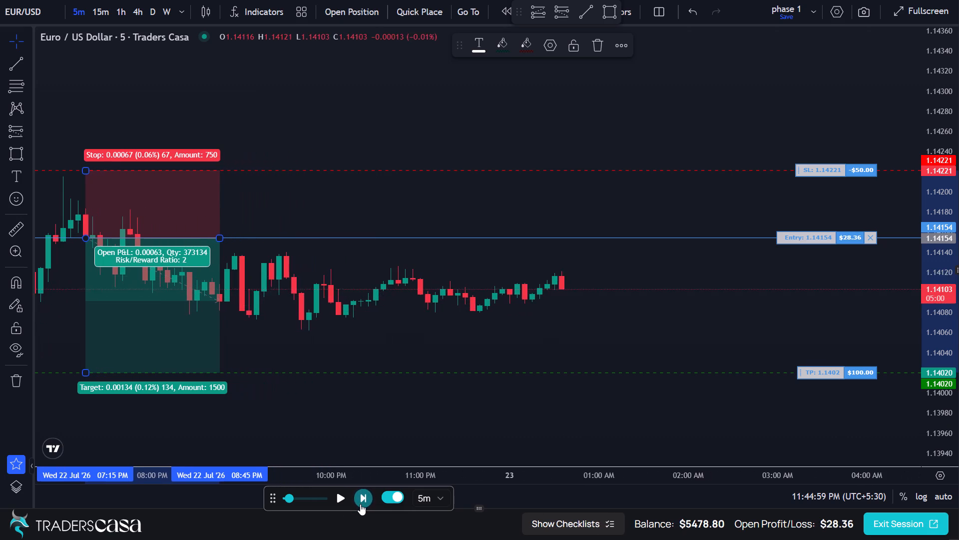
click(361, 504)
triple_click(361, 502)
triple_click(361, 504)
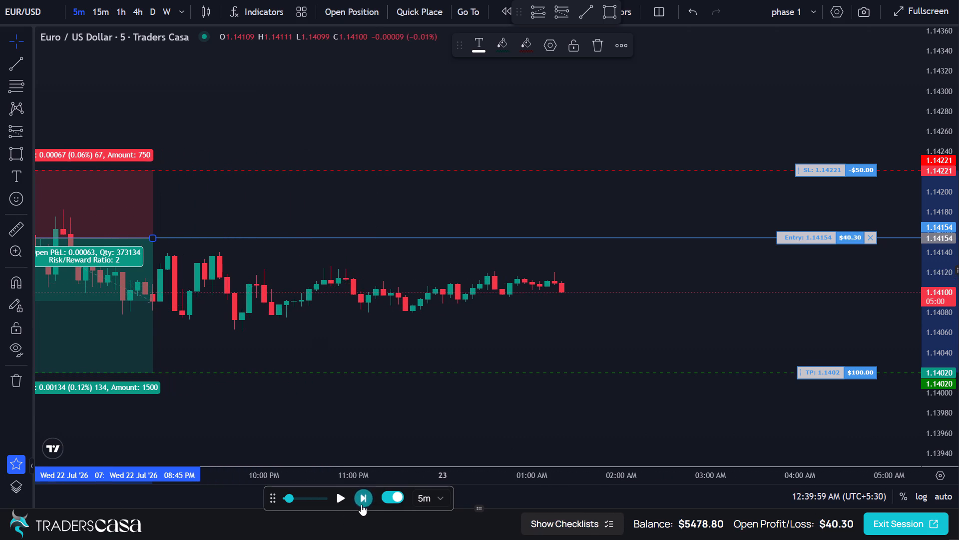
triple_click(361, 504)
triple_click(361, 506)
double_click(361, 507)
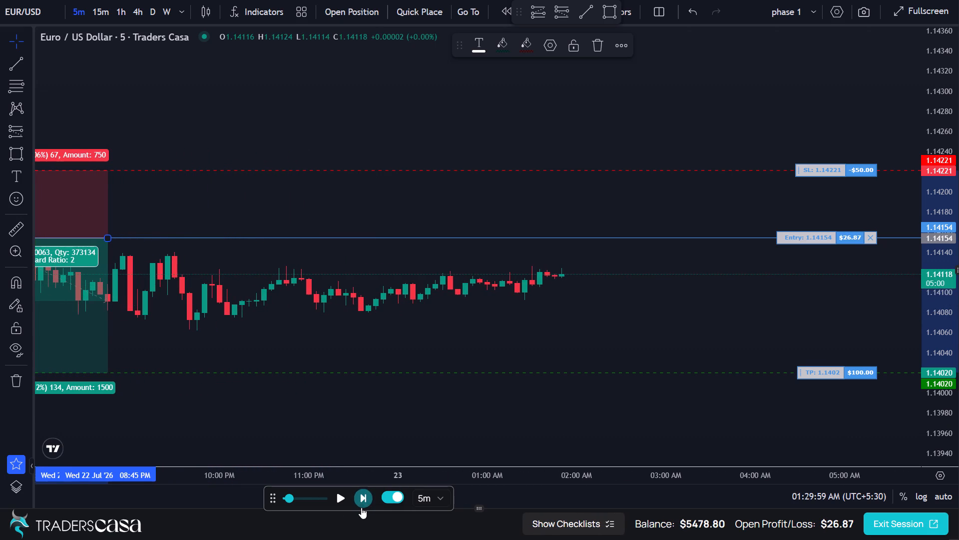
Keep advancing the replay candle by candle to about 03:45 AM.
triple_click(362, 503)
triple_click(362, 503)
triple_click(362, 503)
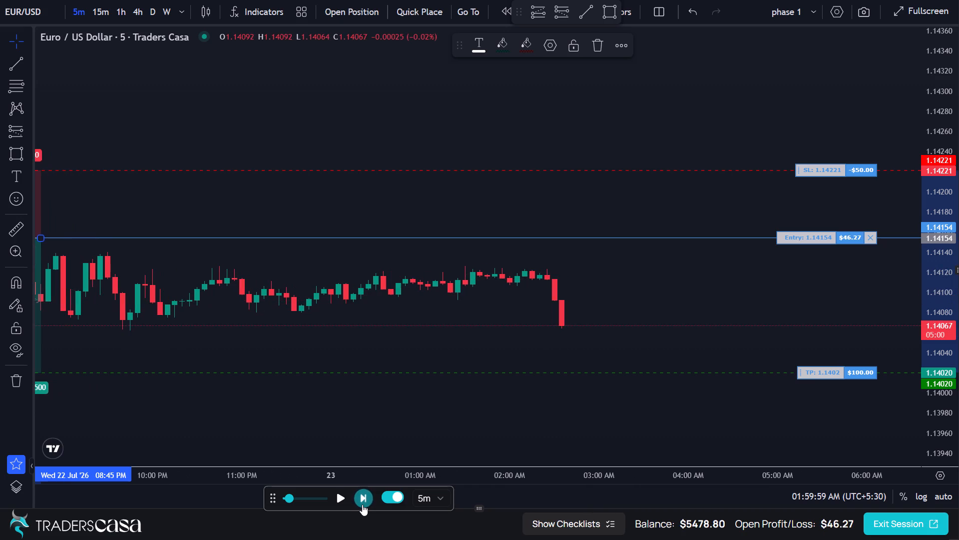
triple_click(362, 504)
triple_click(362, 504)
triple_click(361, 506)
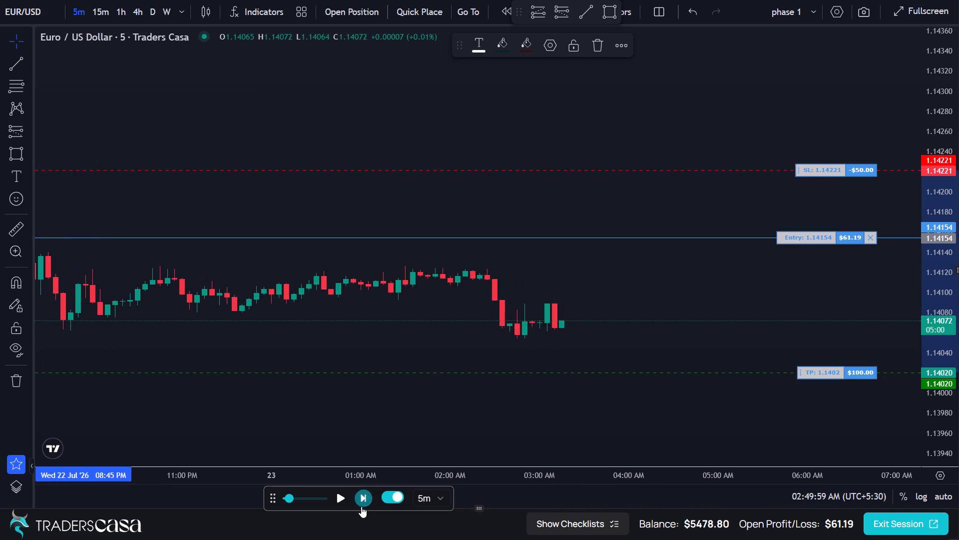
triple_click(361, 506)
double_click(361, 506)
triple_click(361, 506)
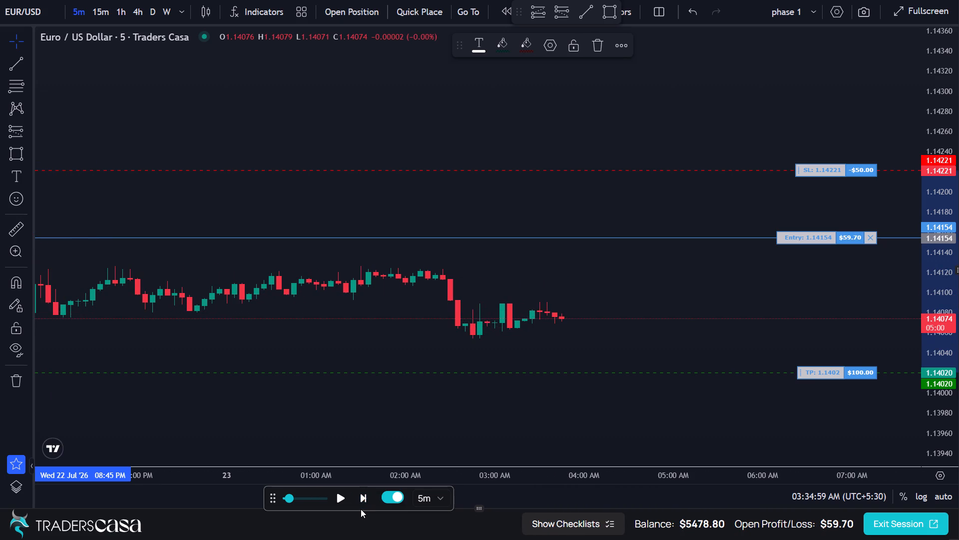
Advance the replay to 05:24:59 AM and dismiss the advertisement.
triple_click(367, 496)
triple_click(367, 498)
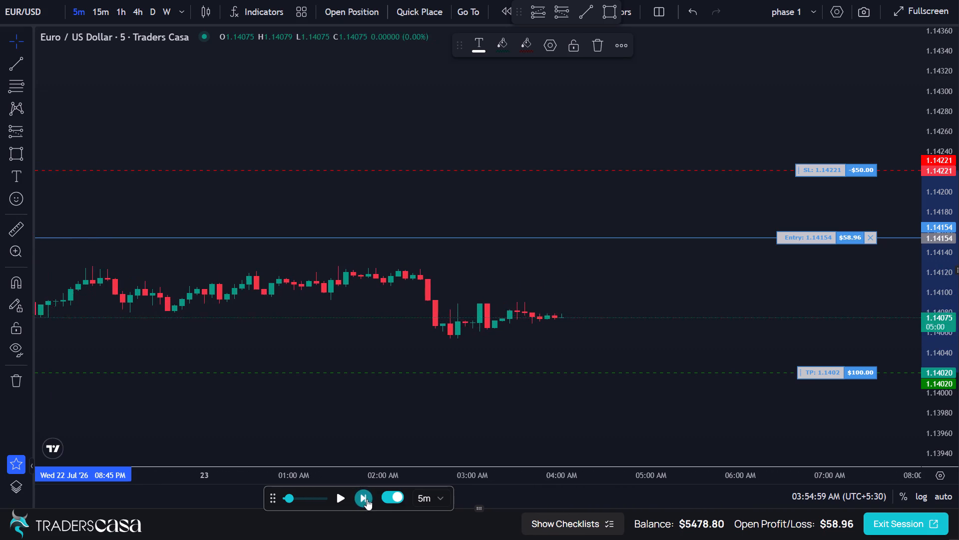
click(367, 499)
click(365, 502)
triple_click(365, 505)
triple_click(365, 502)
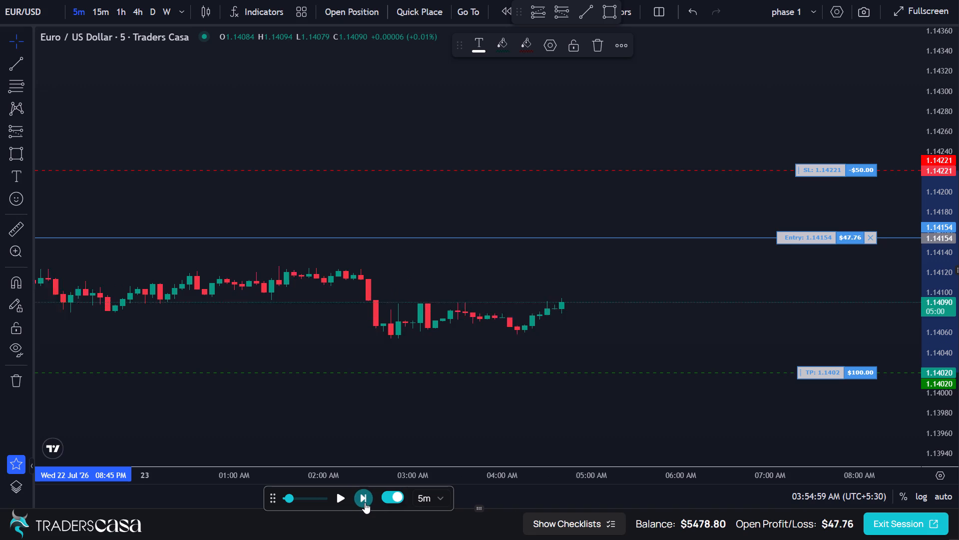
triple_click(365, 502)
double_click(365, 502)
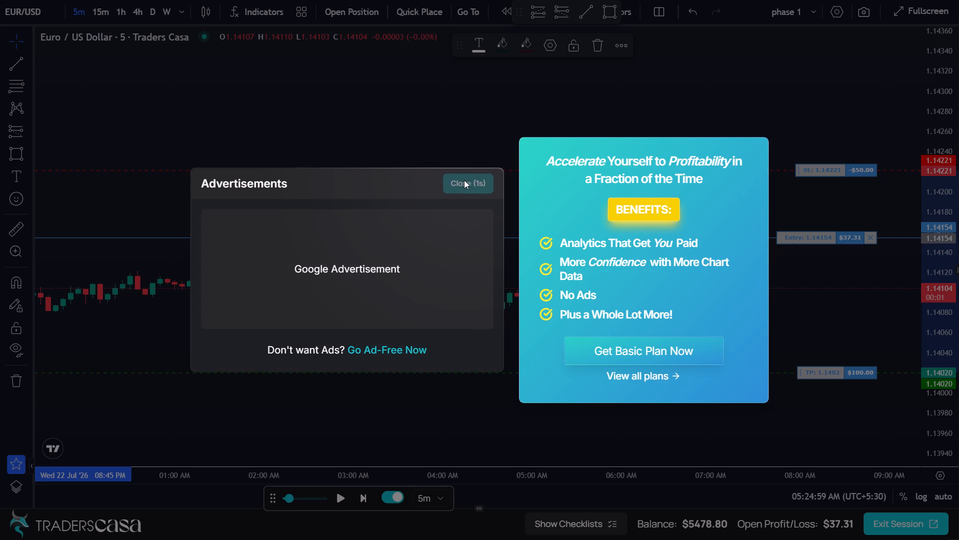
click(464, 180)
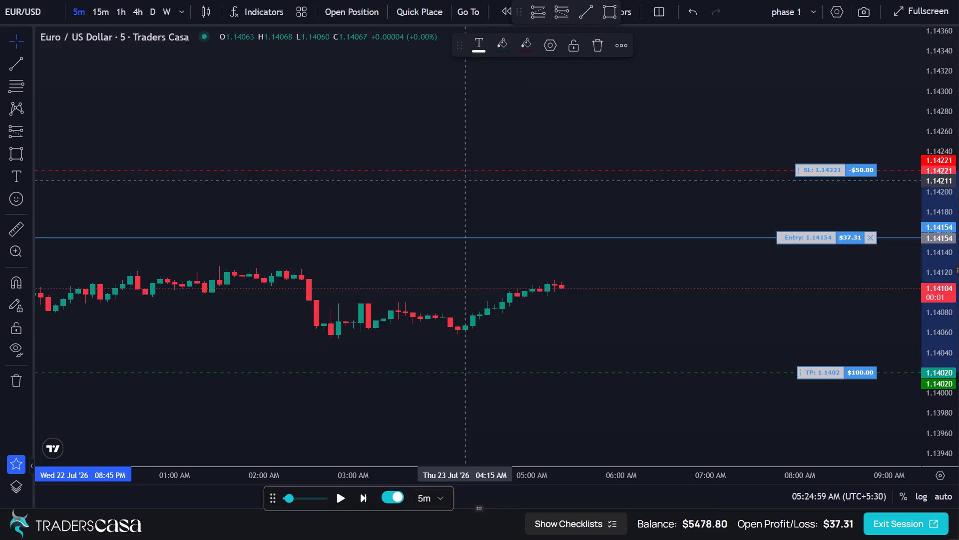
Advance the replay to 08:09:59 AM, until price passes the short trade's stop loss at 1.14221.
triple_click(363, 499)
triple_click(363, 499)
triple_click(363, 500)
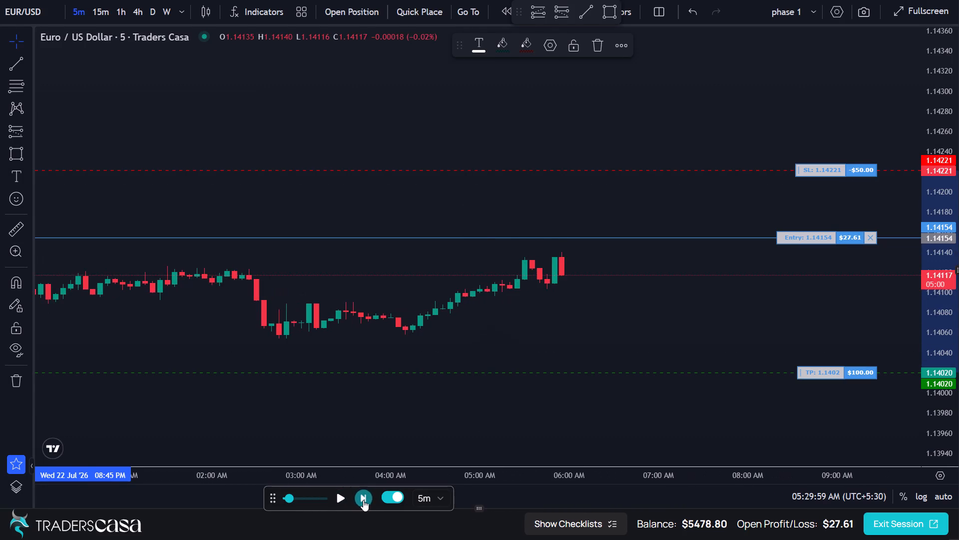
triple_click(363, 500)
triple_click(362, 502)
triple_click(362, 502)
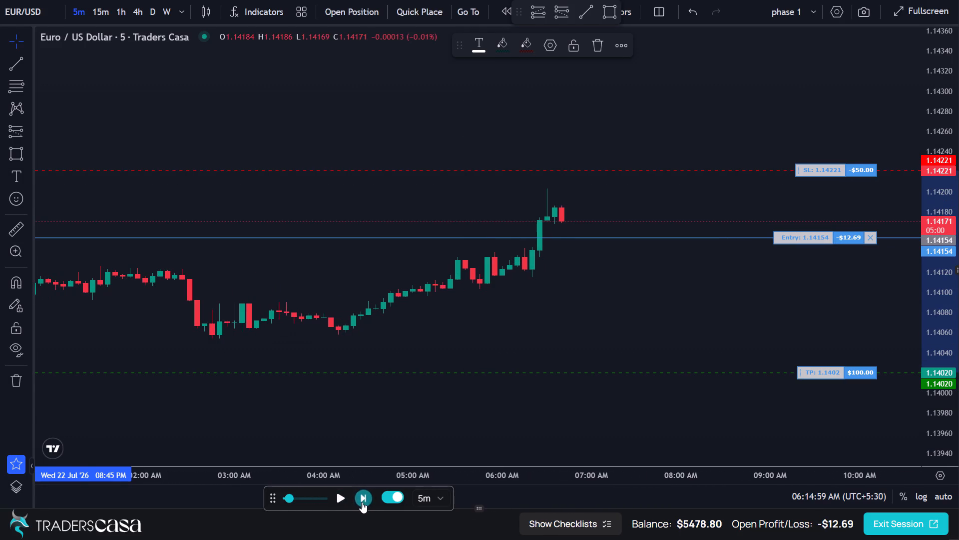
triple_click(362, 502)
triple_click(362, 502)
triple_click(361, 503)
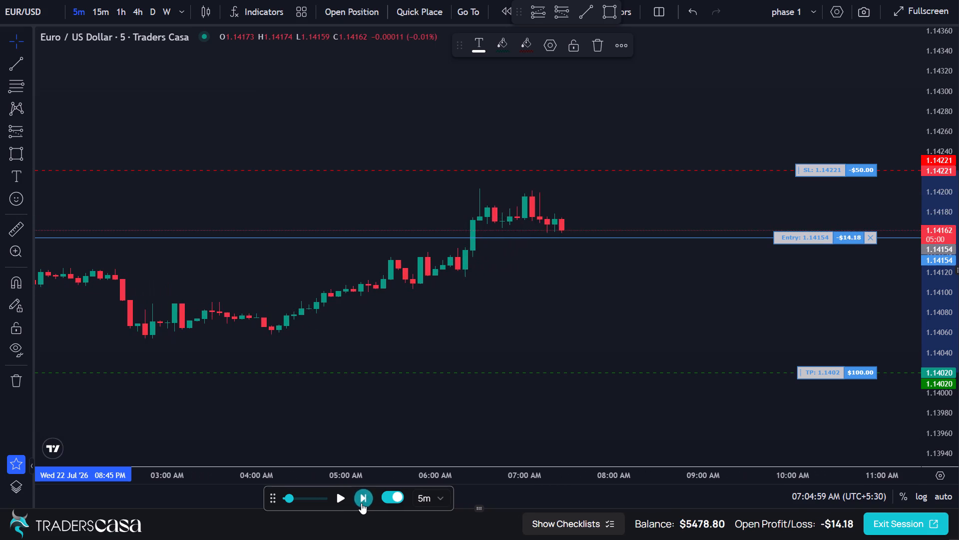
triple_click(361, 503)
triple_click(361, 503)
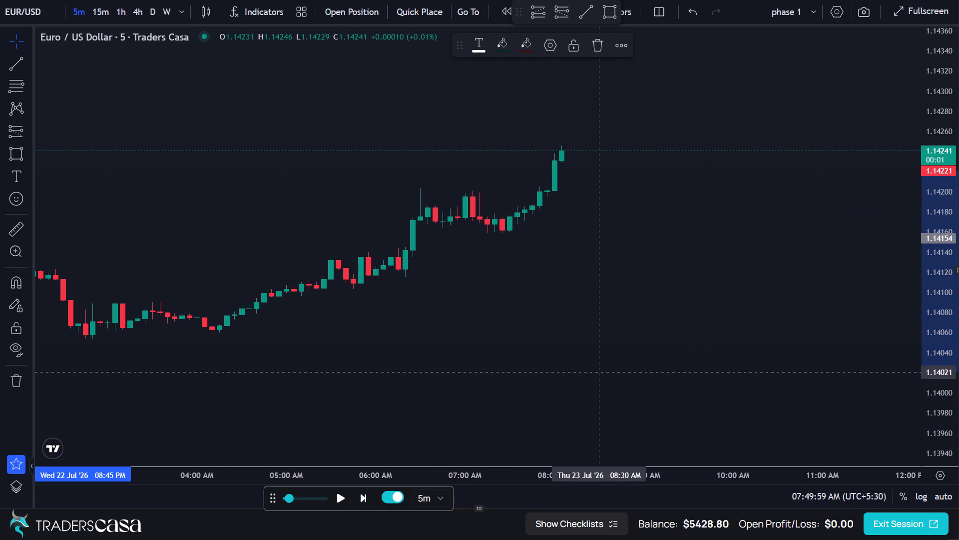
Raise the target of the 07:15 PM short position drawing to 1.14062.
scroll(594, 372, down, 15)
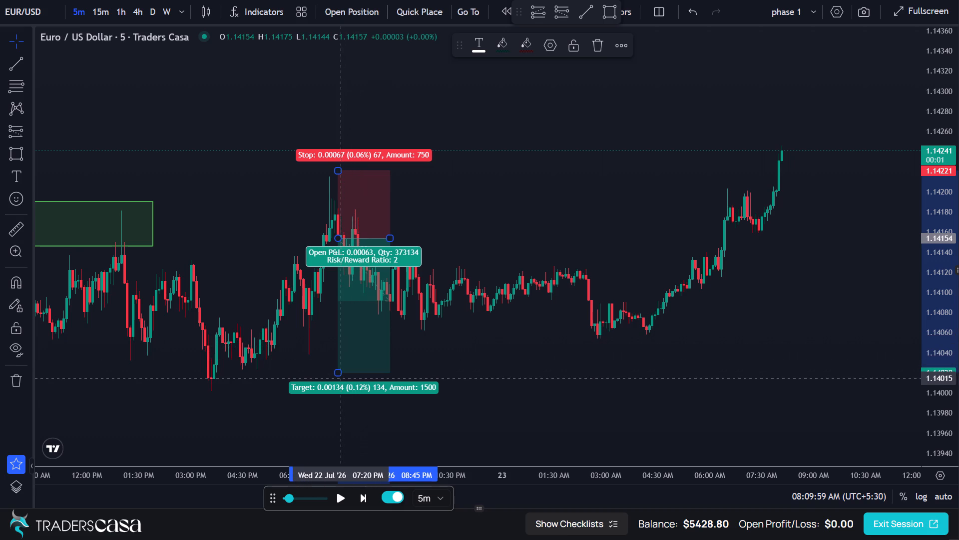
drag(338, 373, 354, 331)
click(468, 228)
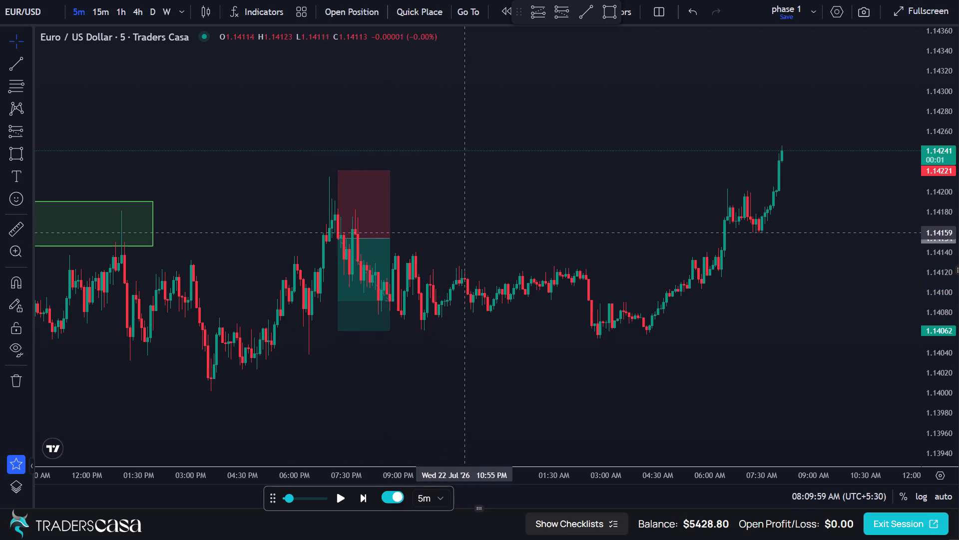
Tighten the short position drawing's stop to 1.14195 and set its target to 1.14071, for a risk/reward ratio of 2.02.
scroll(421, 232, up, 4)
scroll(420, 232, down, 2)
scroll(399, 237, up, 2)
scroll(399, 237, down, 1)
scroll(399, 237, up, 1)
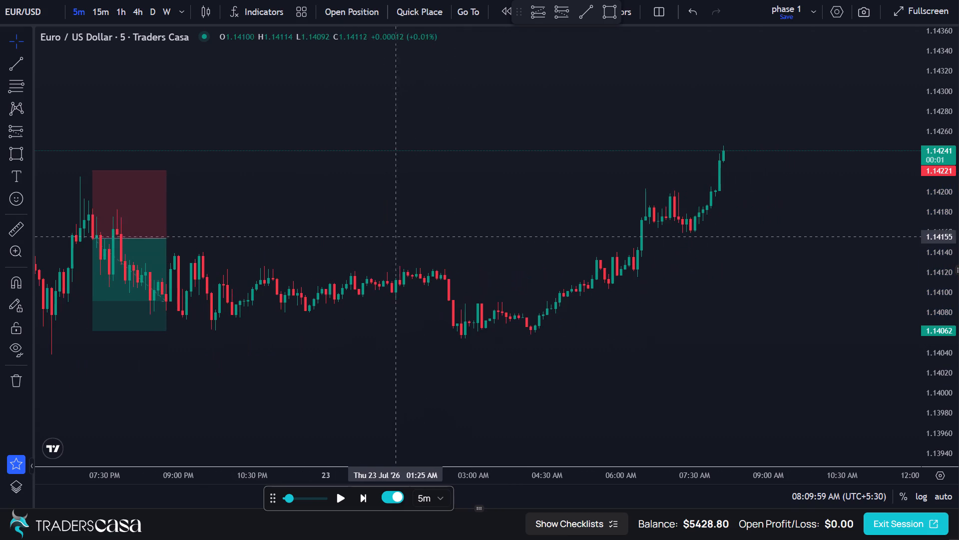
drag(300, 218, 650, 252)
scroll(501, 264, down, 1)
scroll(501, 264, up, 4)
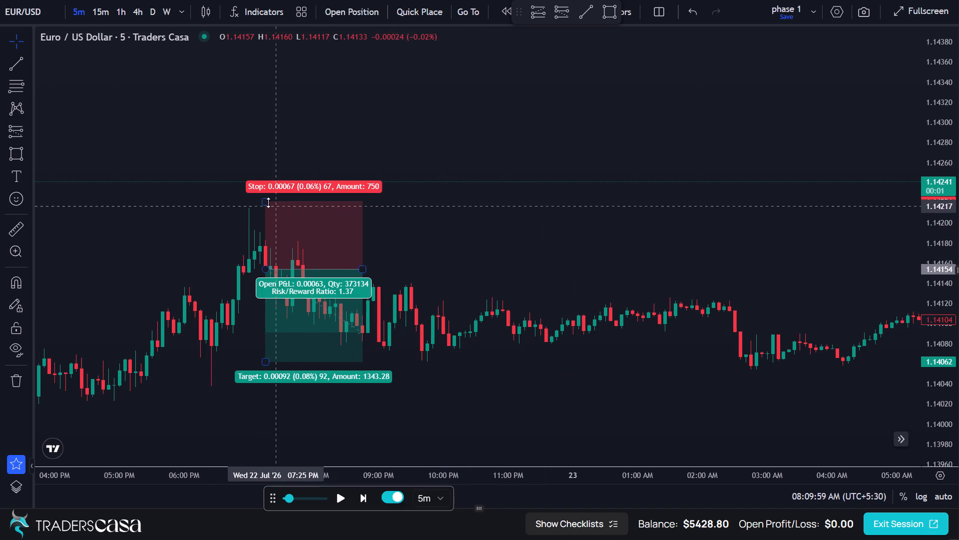
drag(267, 202, 266, 228)
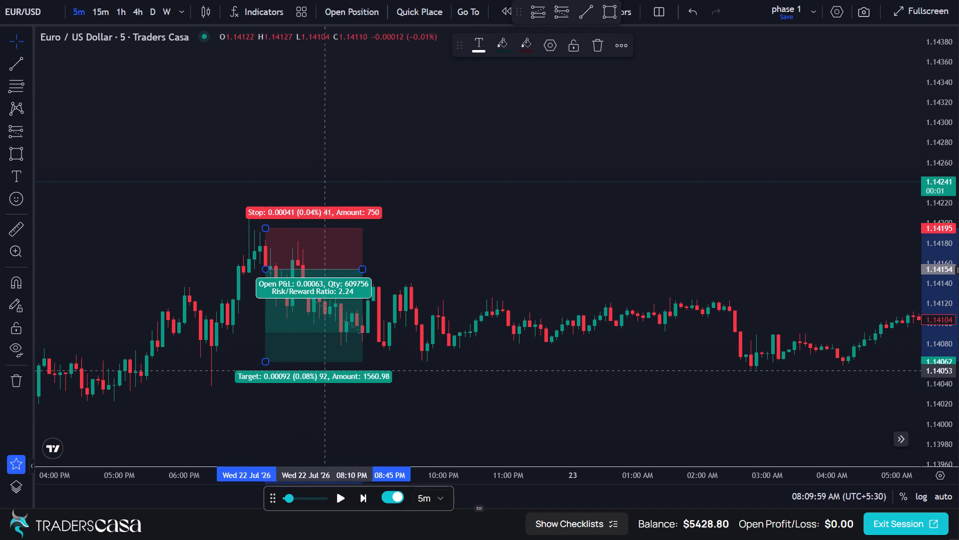
drag(265, 362, 267, 355)
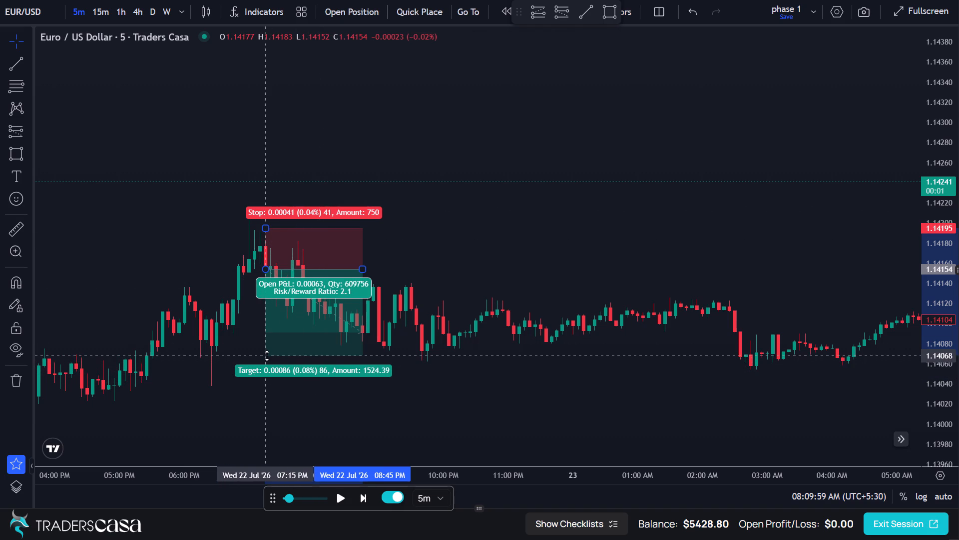
drag(267, 355, 267, 353)
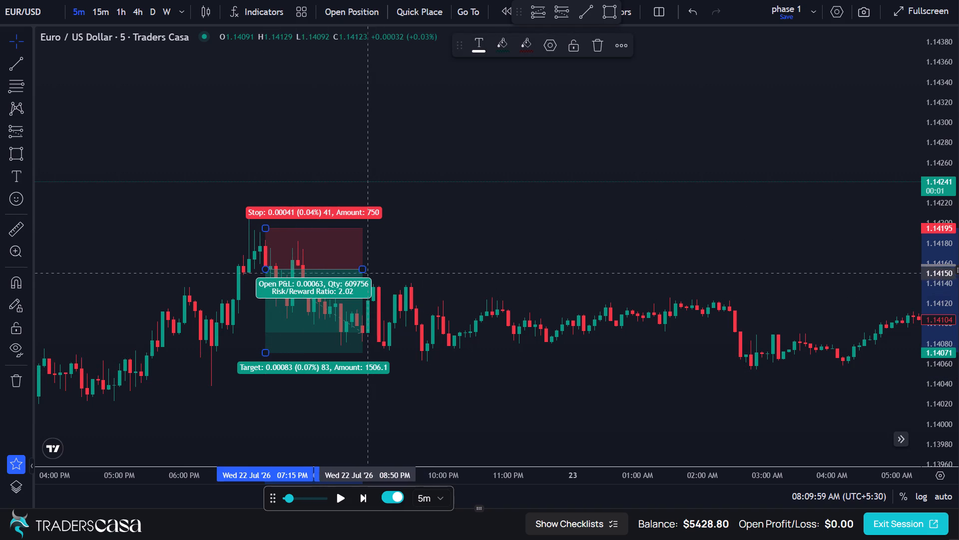
Extend the short position drawing's end time to 09:45 PM and deselect it.
drag(366, 268, 429, 267)
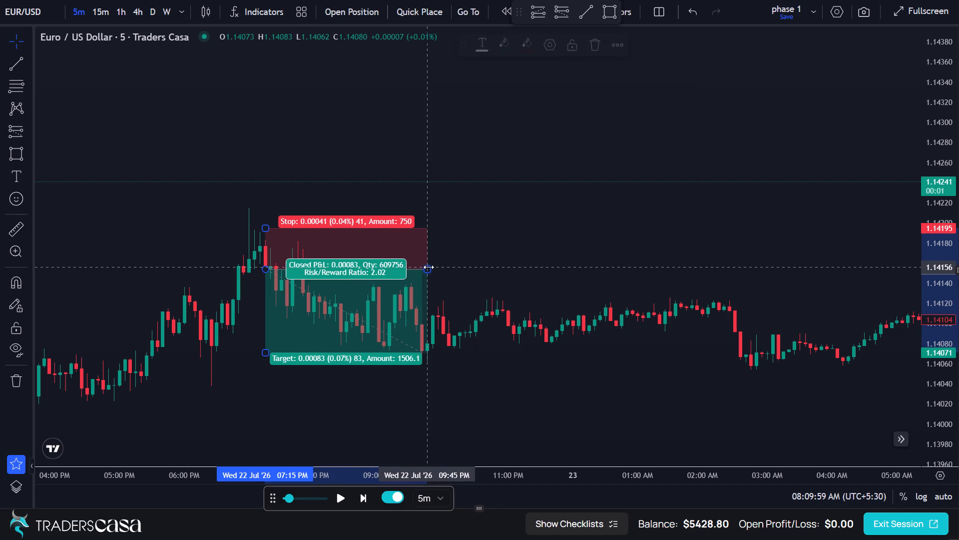
click(465, 263)
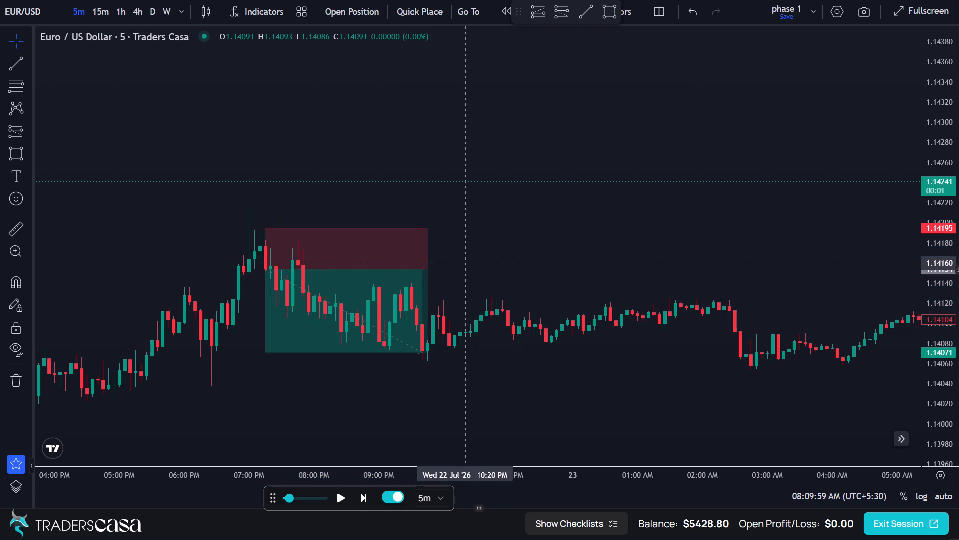
click(518, 424)
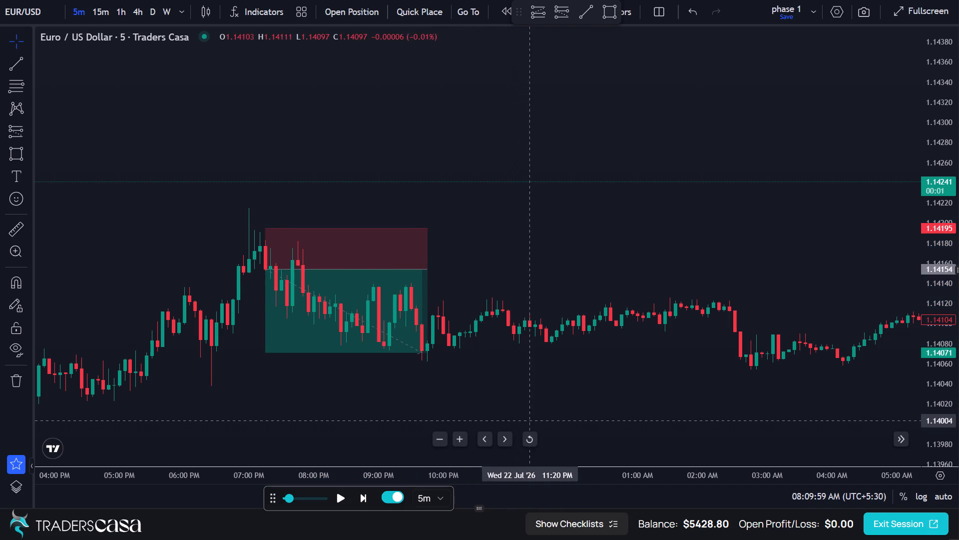
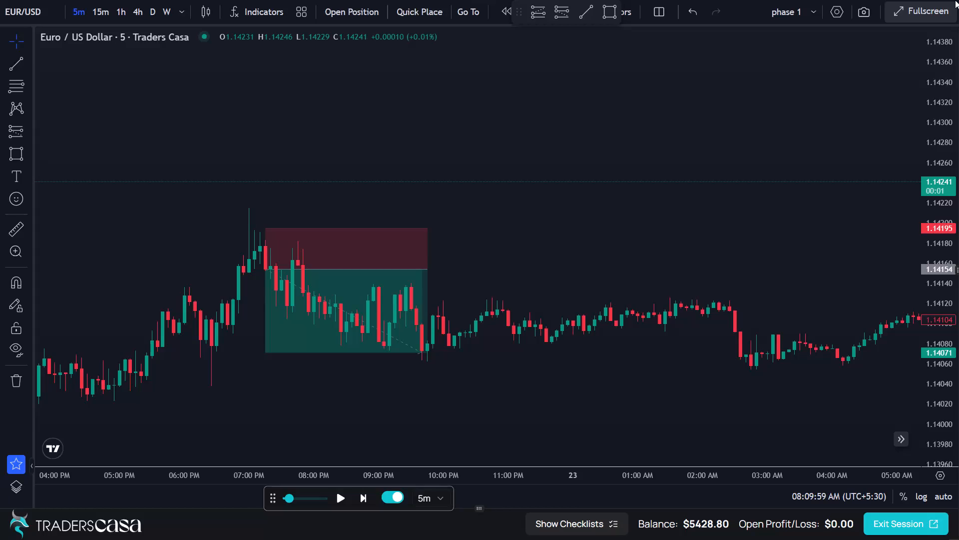
Draw a rectangle zone from the Tue 21 Jul 03:55 PM swing high, spanning about 1.14275 to 1.14249, to Wed 22 Jul 10:55 AM.
drag(701, 196, 399, 146)
scroll(398, 146, down, 4)
scroll(398, 146, up, 1)
scroll(398, 146, down, 1)
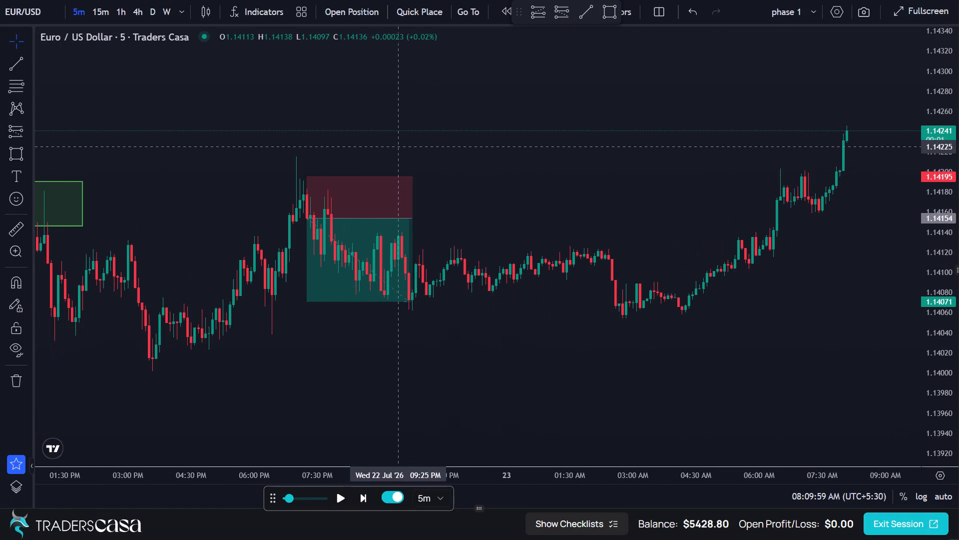
scroll(398, 146, down, 2)
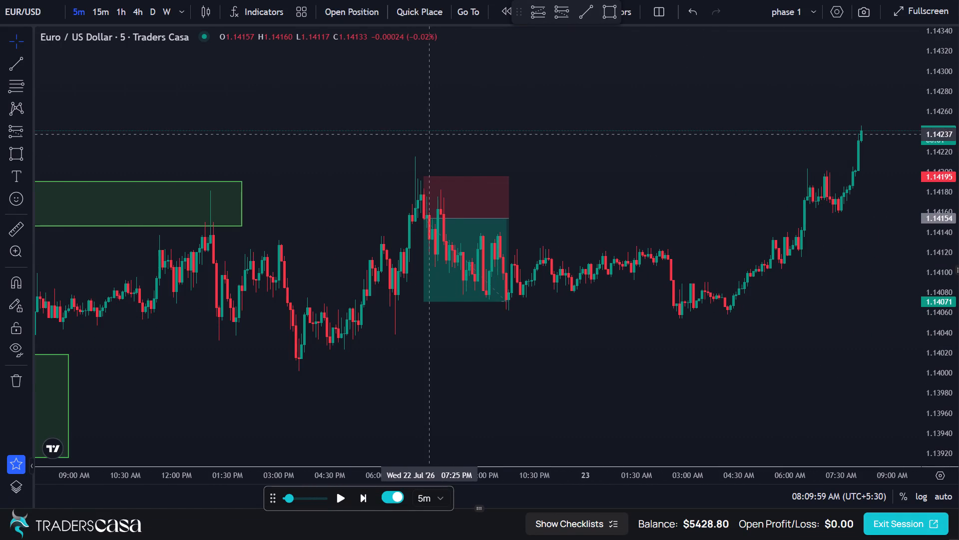
scroll(431, 133, down, 9)
scroll(431, 133, up, 5)
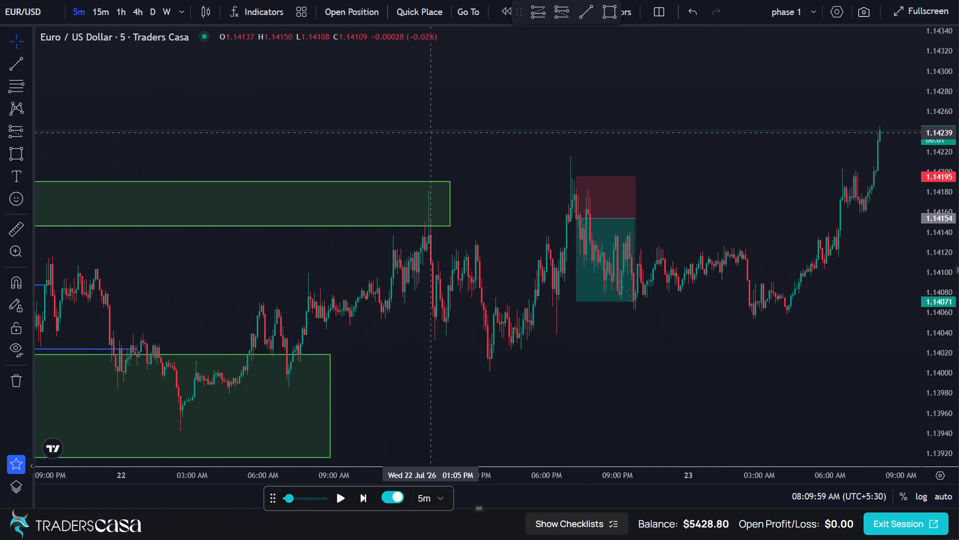
drag(280, 105, 719, 177)
scroll(513, 191, up, 4)
drag(321, 172, 430, 187)
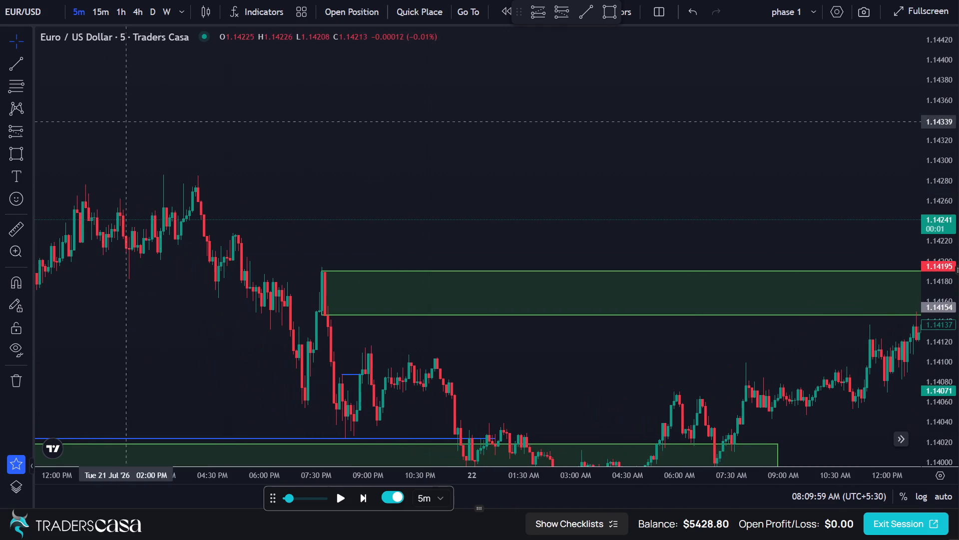
click(9, 149)
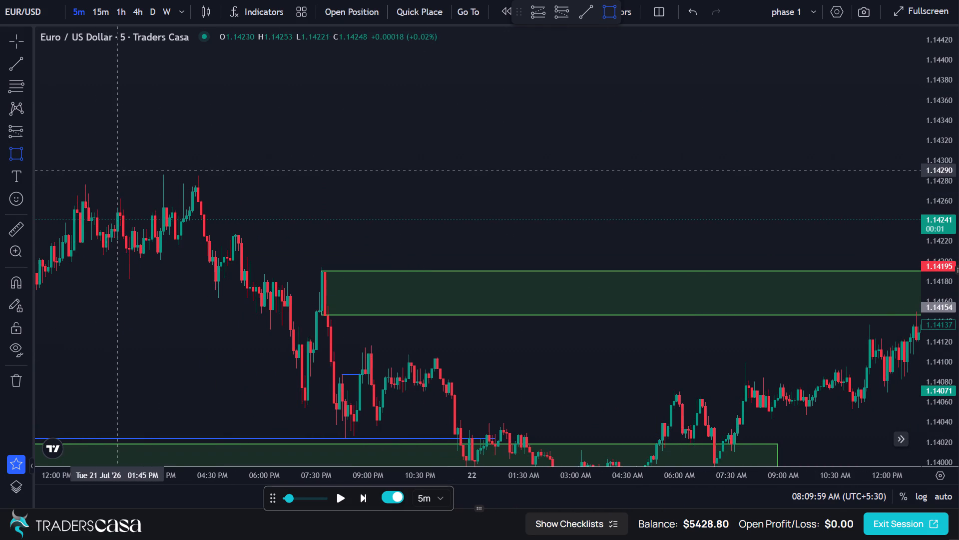
click(194, 185)
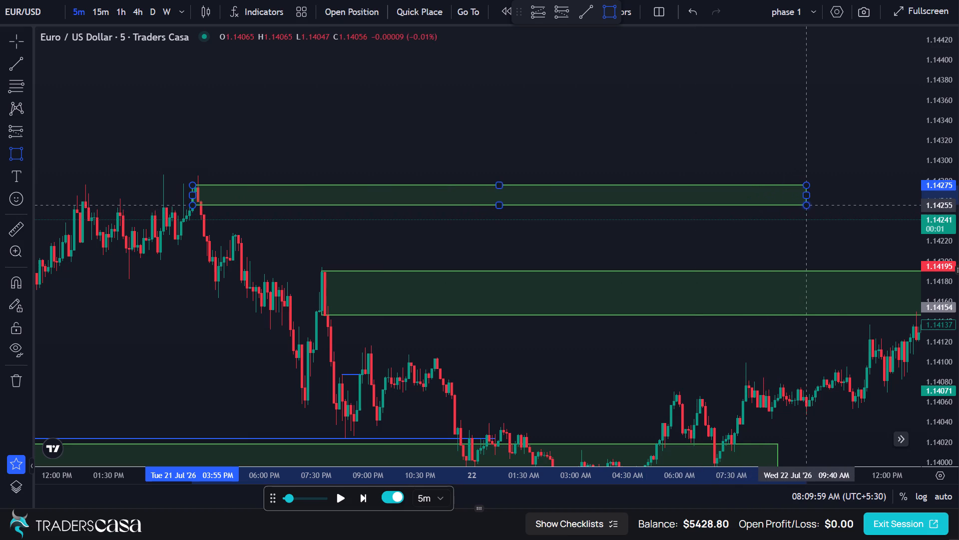
click(849, 212)
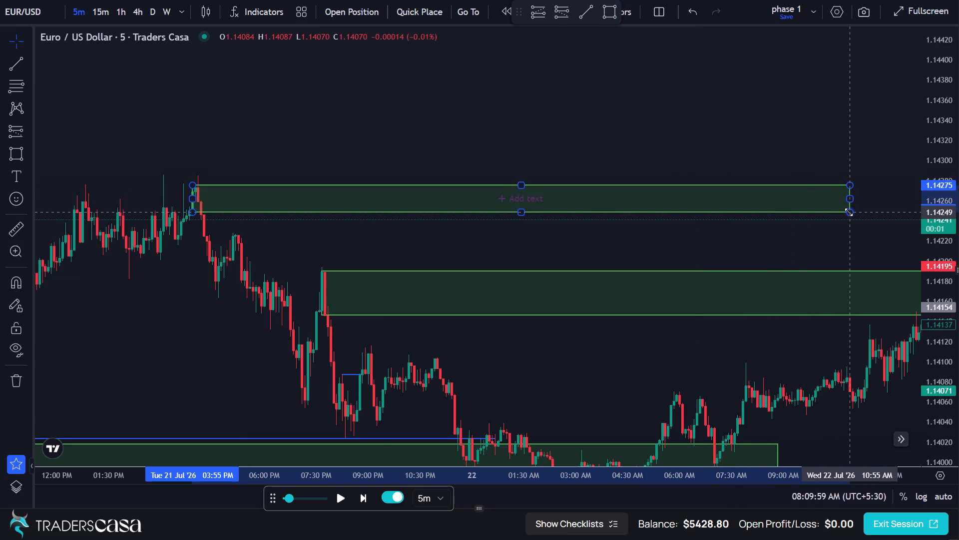
click(716, 126)
Extend the new rectangle's end time to Thu 23 Jul 11:40 AM, past the latest candle, and deselect it.
drag(709, 131, 338, 111)
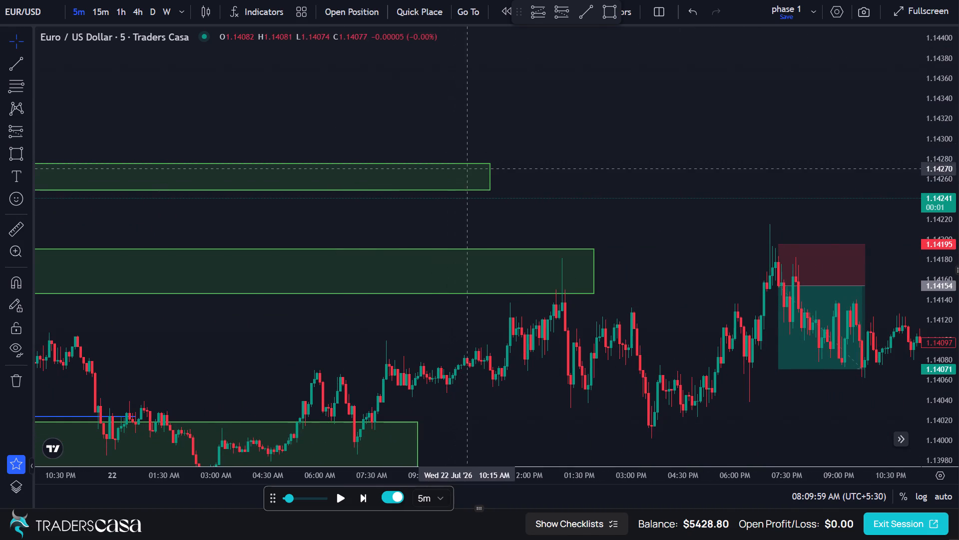
drag(490, 178, 879, 183)
click(800, 125)
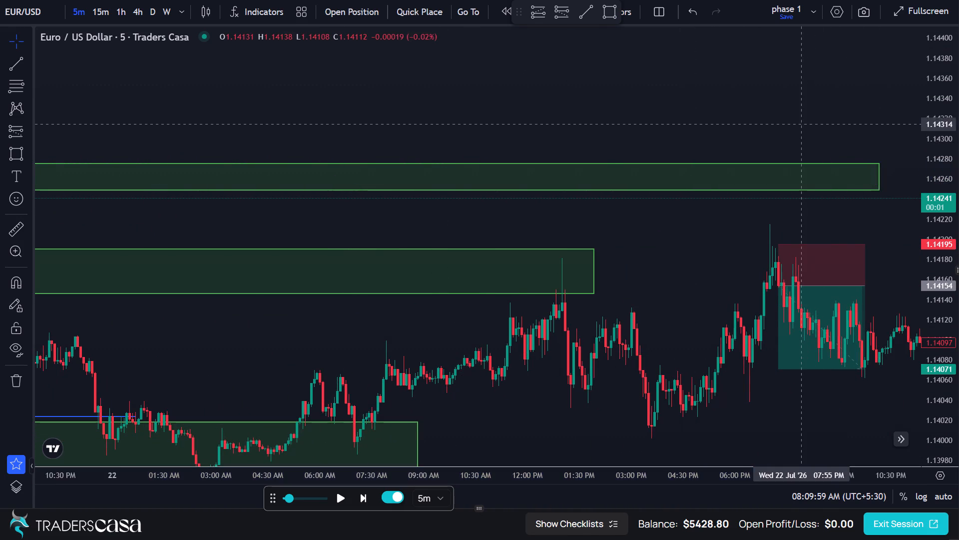
drag(800, 122, 514, 104)
drag(602, 159, 915, 190)
click(751, 128)
drag(751, 128, 478, 113)
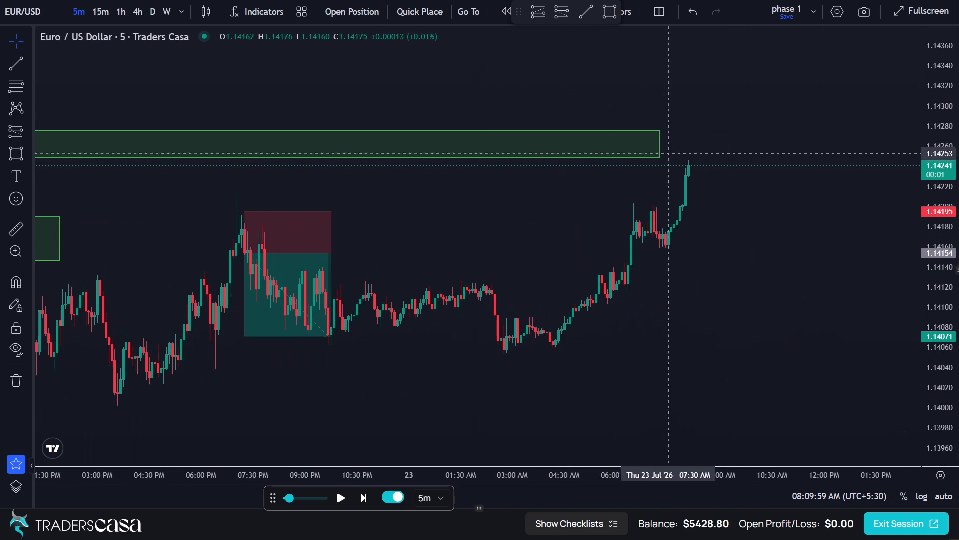
drag(660, 145, 811, 168)
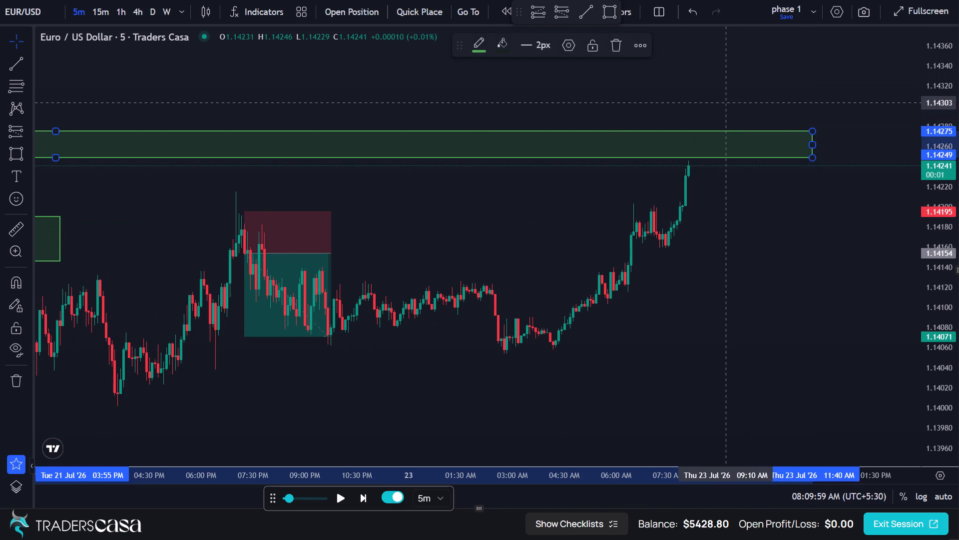
click(724, 102)
click(766, 123)
Review the extended zone against earlier price action and switch the chart to the 15-minute timeframe.
scroll(646, 126, down, 7)
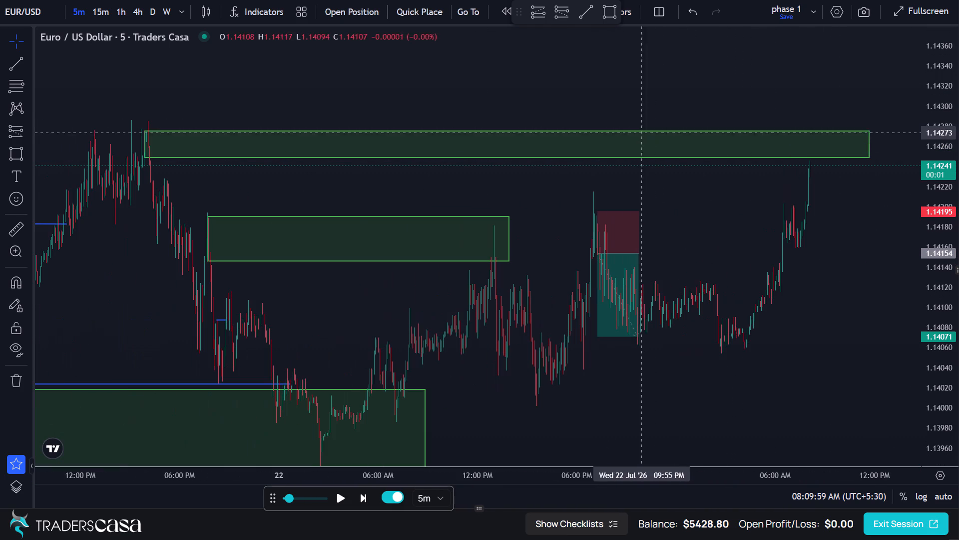
drag(237, 192, 400, 225)
scroll(296, 216, up, 6)
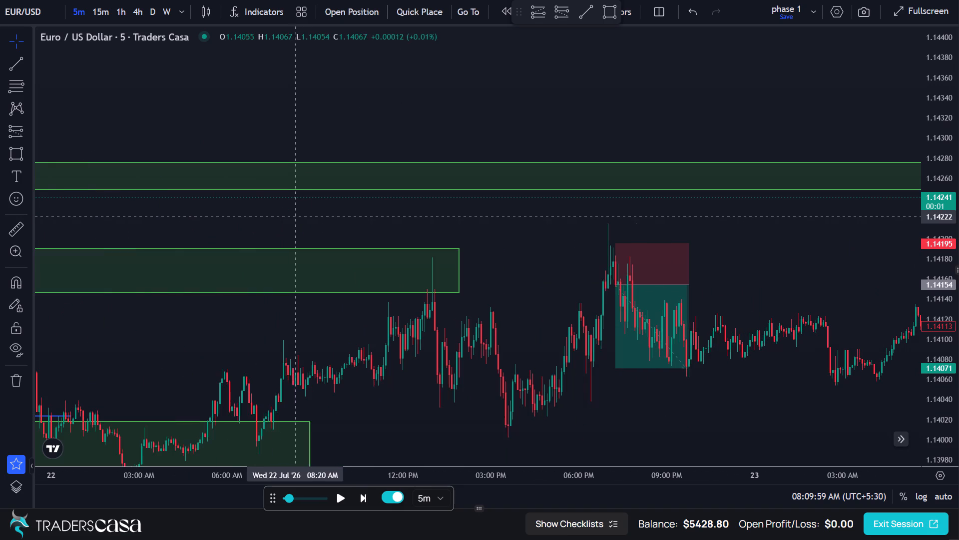
drag(163, 199, 505, 211)
scroll(164, 248, up, 1)
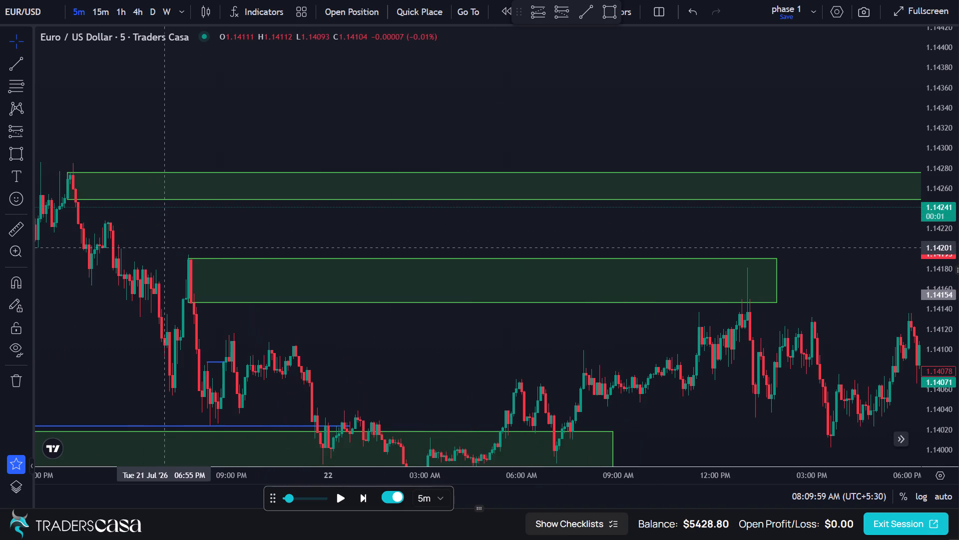
click(104, 7)
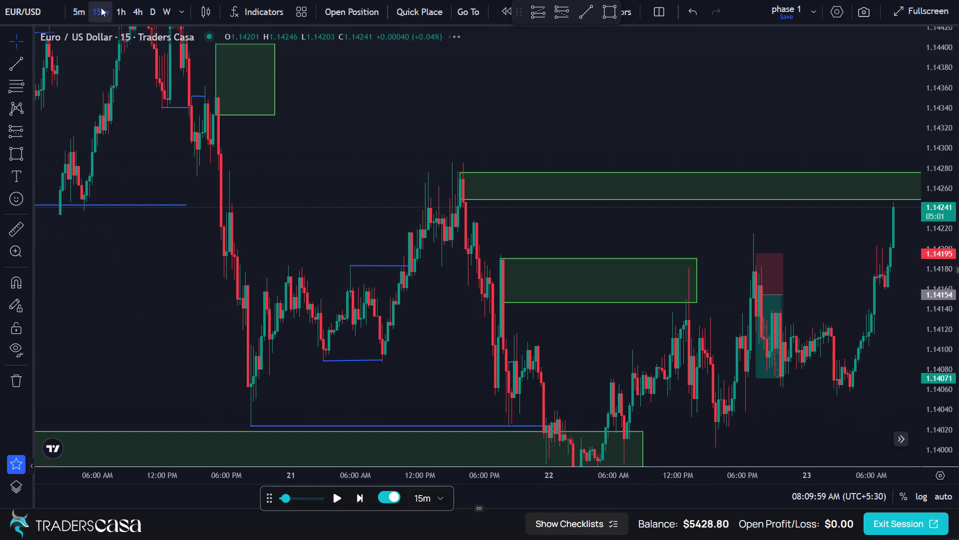
Adjust the extended rectangle zone so its upper edge is at 1.14285 and its lower edge at 1.14240.
scroll(290, 167, down, 4)
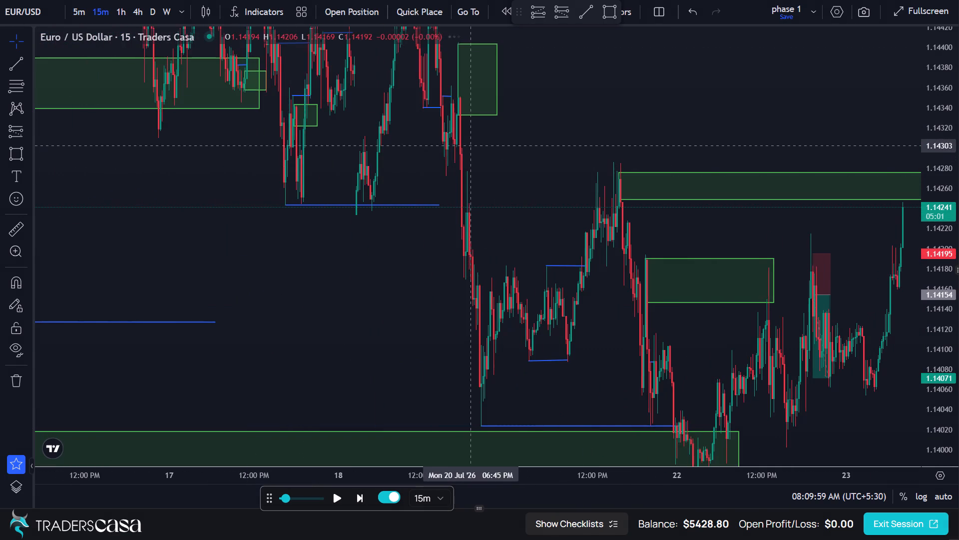
scroll(472, 146, up, 10)
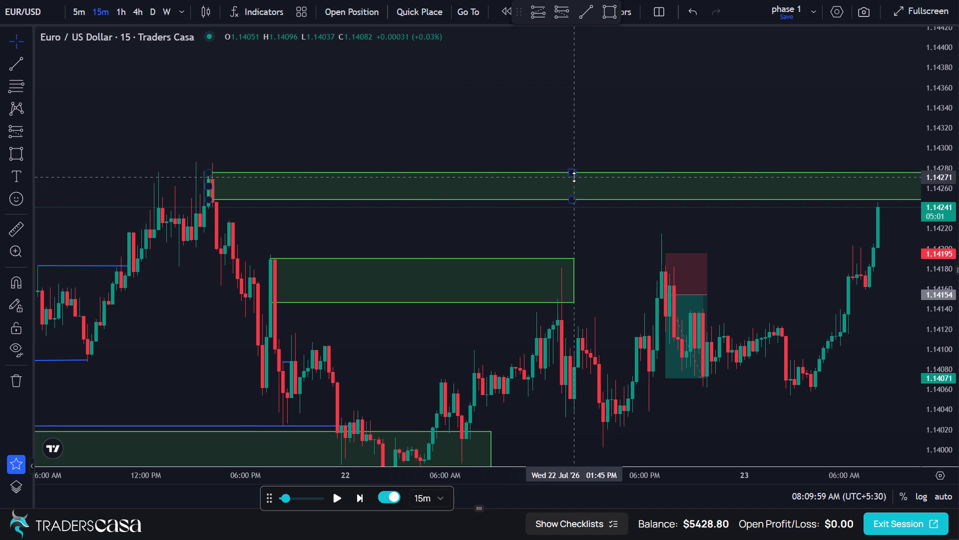
drag(571, 172, 576, 163)
click(581, 129)
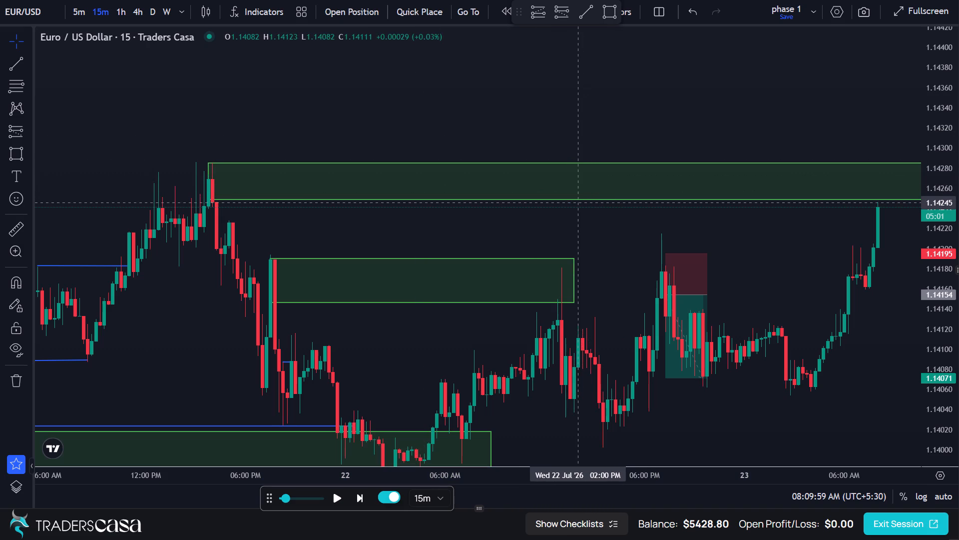
drag(573, 199, 579, 193)
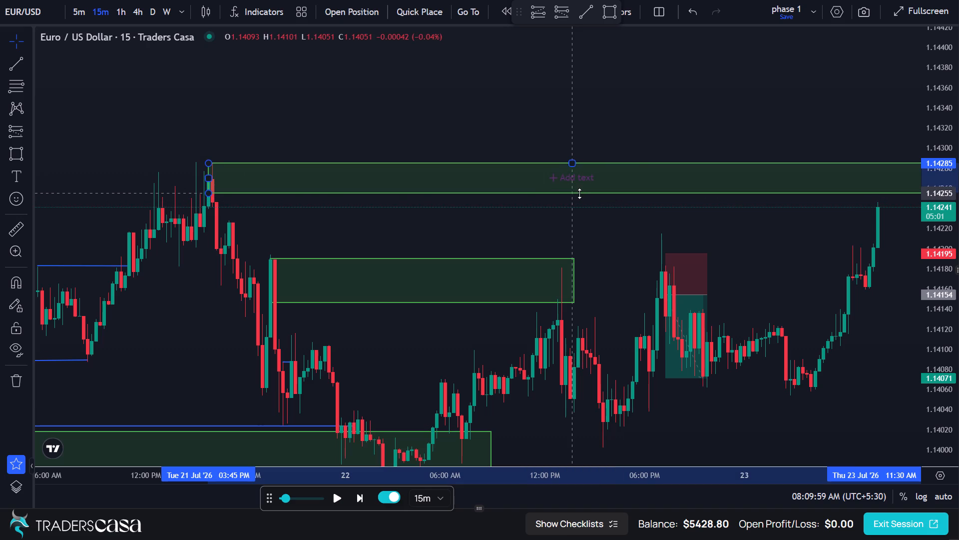
drag(579, 193, 583, 207)
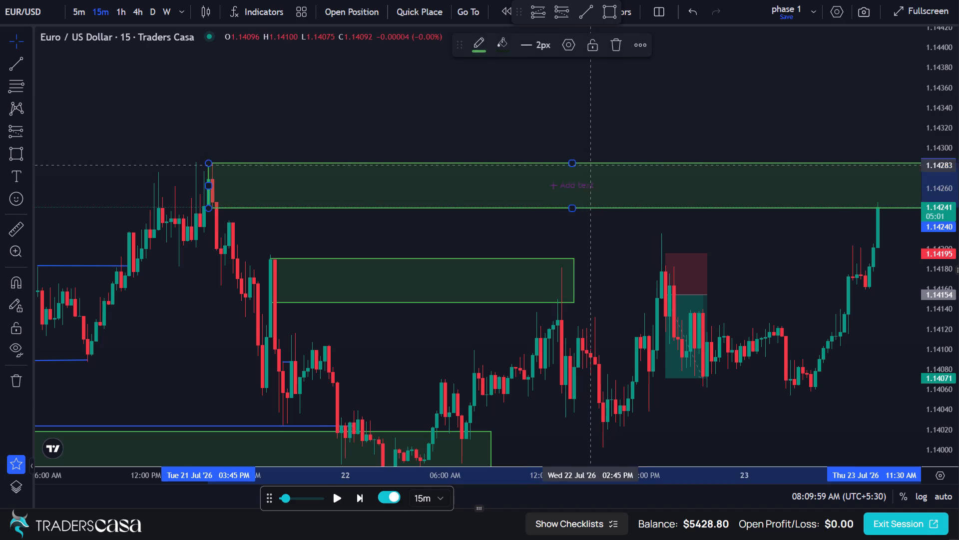
click(600, 128)
Delete the lower rectangle zone between 1.14190 and 1.14146 that starts on Tue 21 Jul at 07:30 PM.
drag(673, 129, 557, 138)
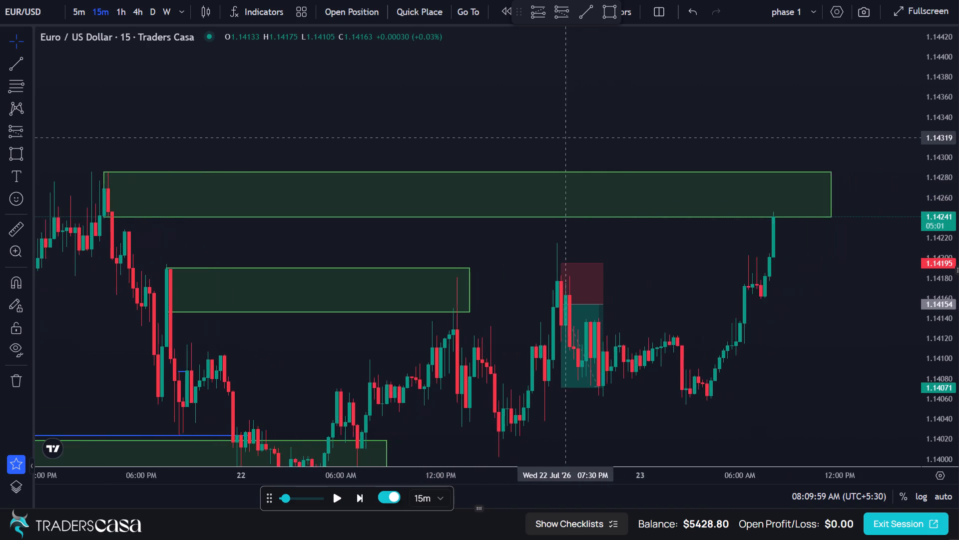
drag(557, 138, 490, 130)
click(392, 284)
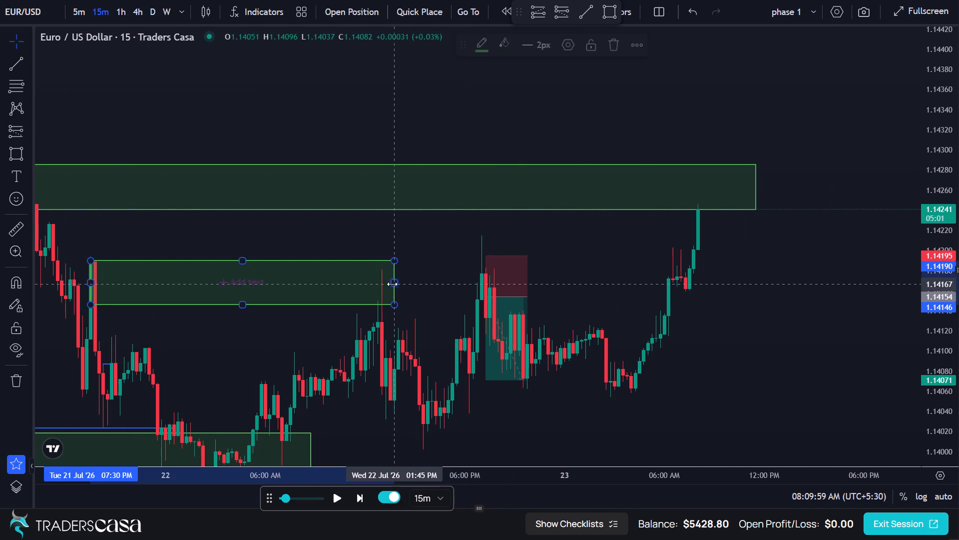
click(617, 46)
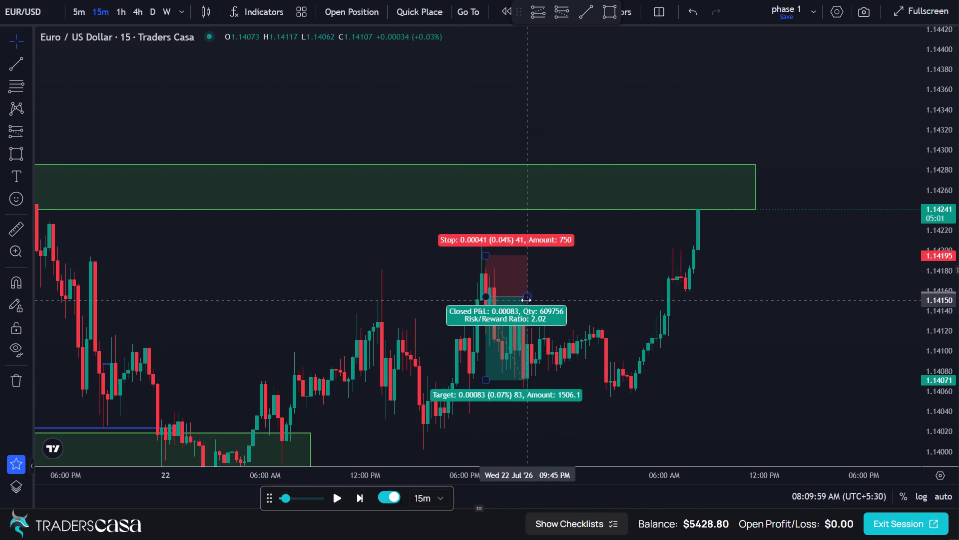
Extend the short position drawing's end time by about one hour and deselect it.
drag(528, 294, 545, 296)
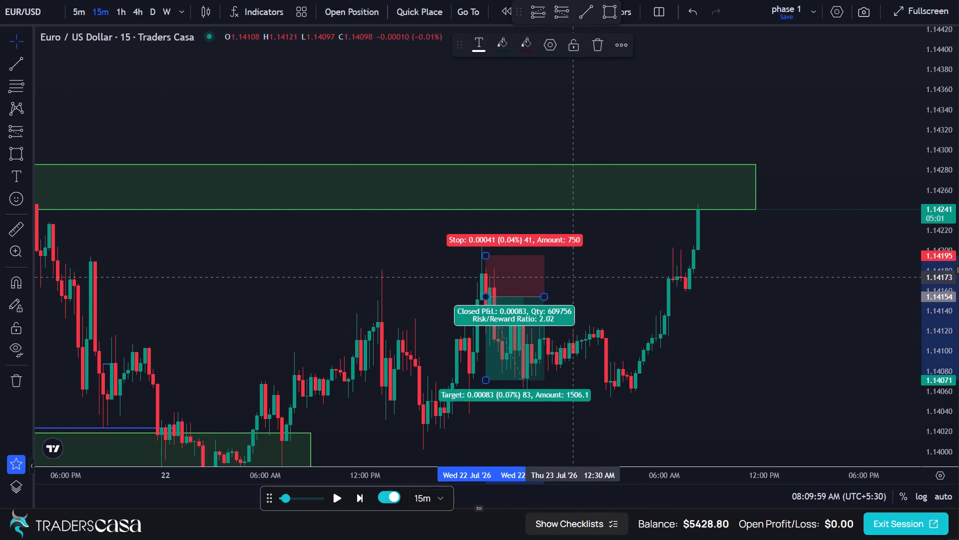
click(572, 276)
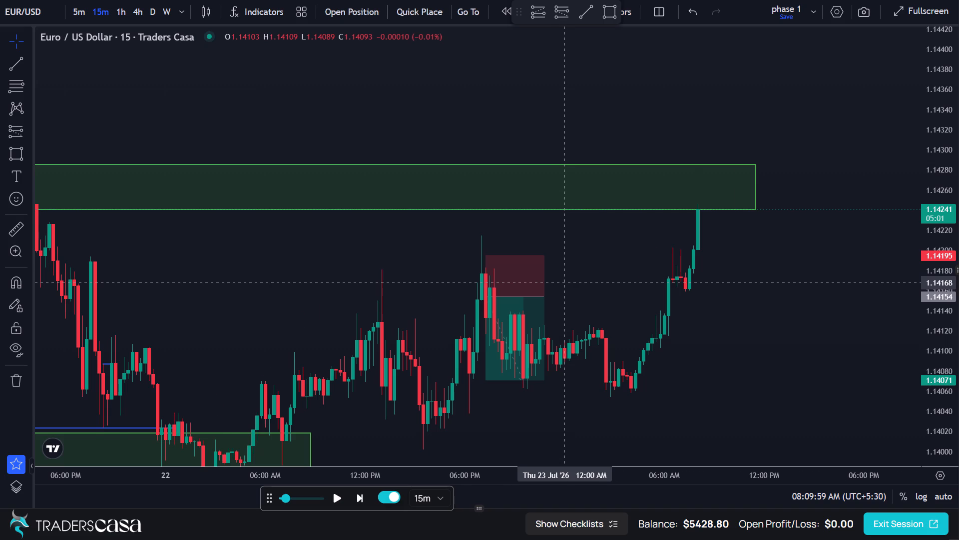
Examine the wider 15-minute price history back to mid-June, with the price scale set to auto-fit.
scroll(565, 282, up, 1)
scroll(565, 283, down, 15)
scroll(563, 289, down, 6)
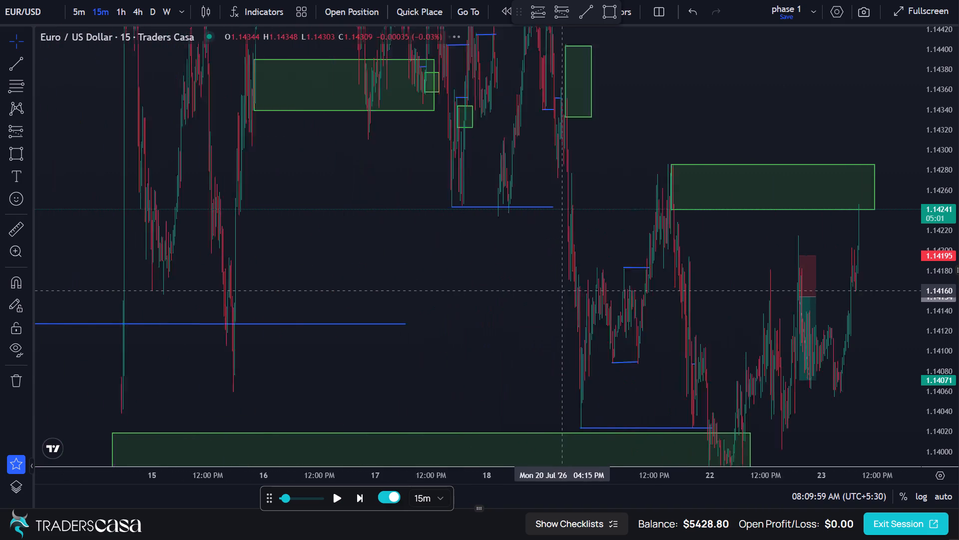
scroll(561, 294, down, 6)
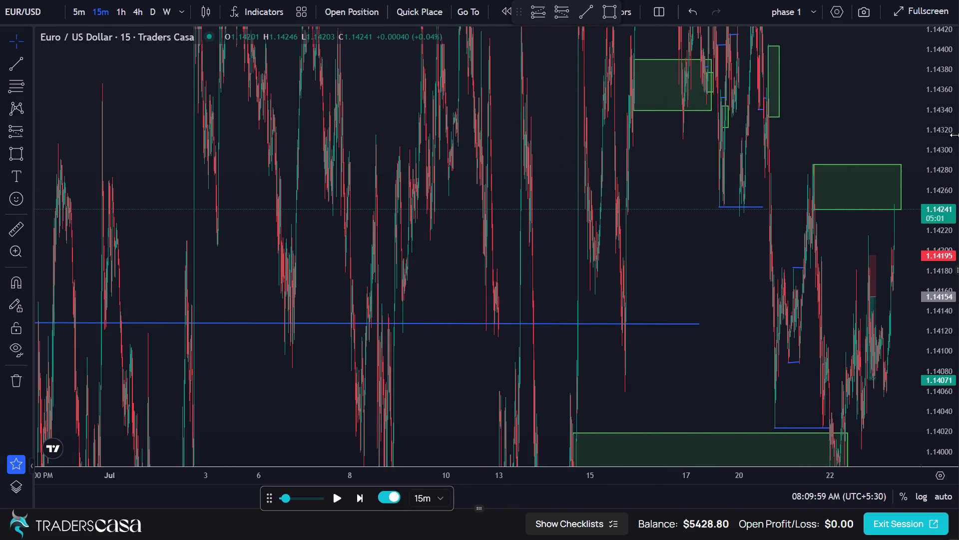
double_click(947, 146)
drag(863, 191, 899, 360)
scroll(565, 300, down, 11)
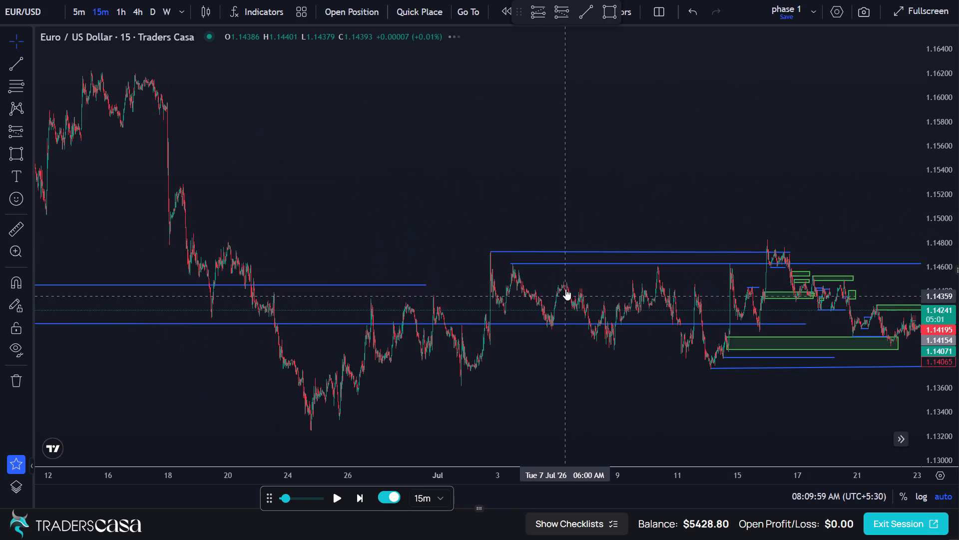
scroll(565, 289, down, 2)
scroll(565, 285, up, 14)
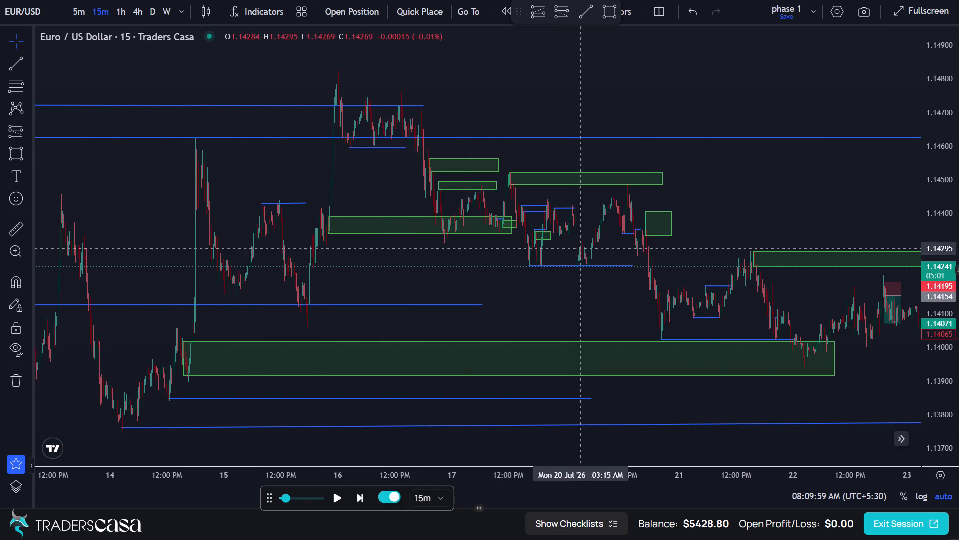
Examine recent price action up close where the latest candle reaches the 1.14240–1.14285 zone.
drag(773, 148, 494, 217)
scroll(546, 189, up, 4)
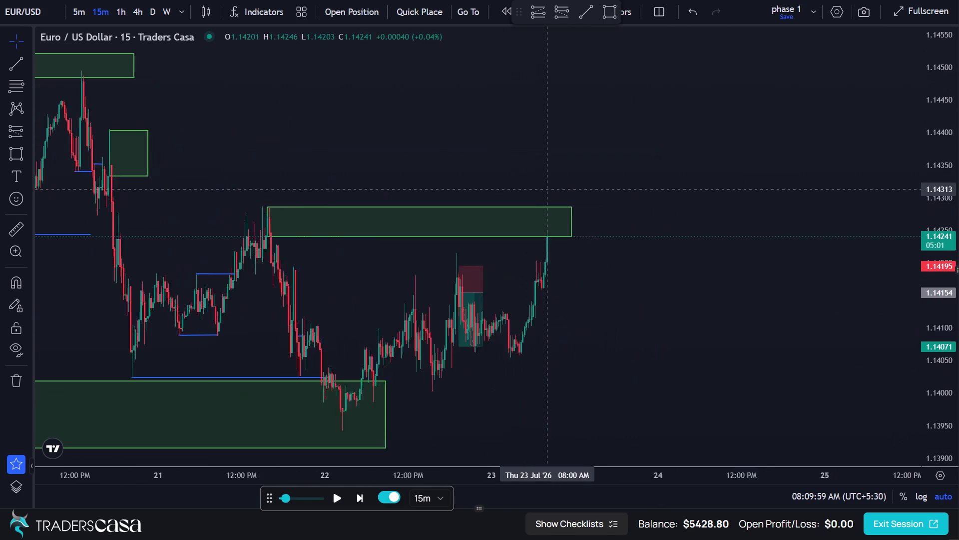
scroll(546, 189, up, 2)
drag(546, 188, 763, 193)
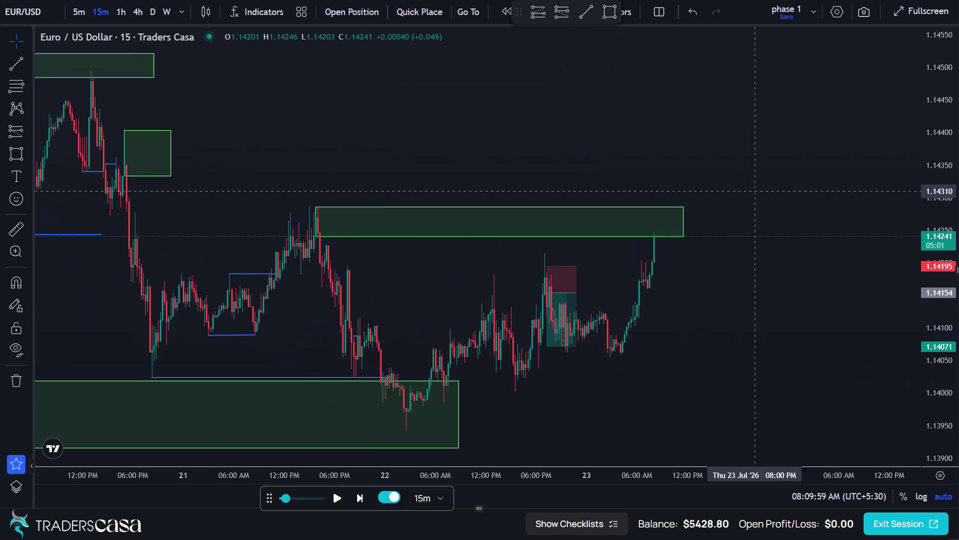
scroll(694, 208, up, 4)
drag(639, 206, 774, 207)
scroll(740, 209, up, 2)
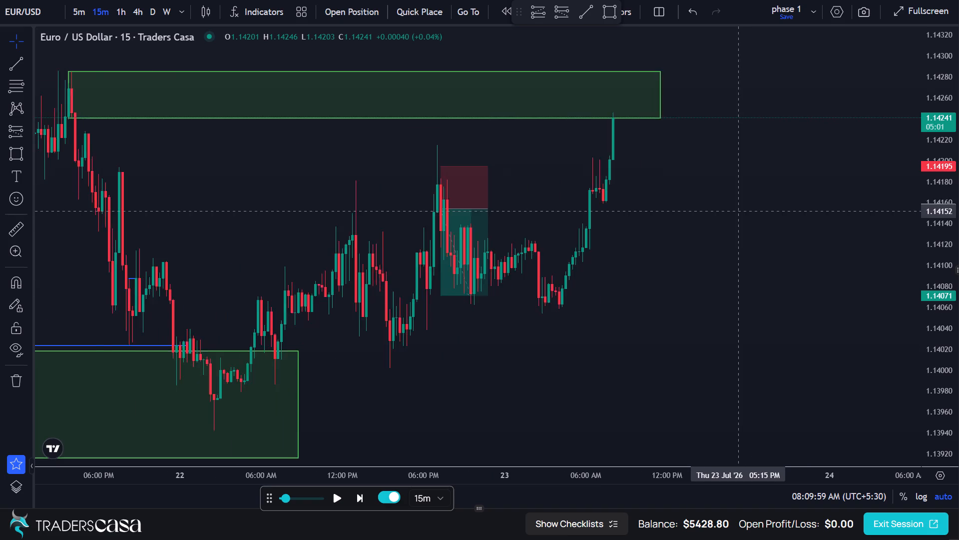
drag(725, 204, 893, 219)
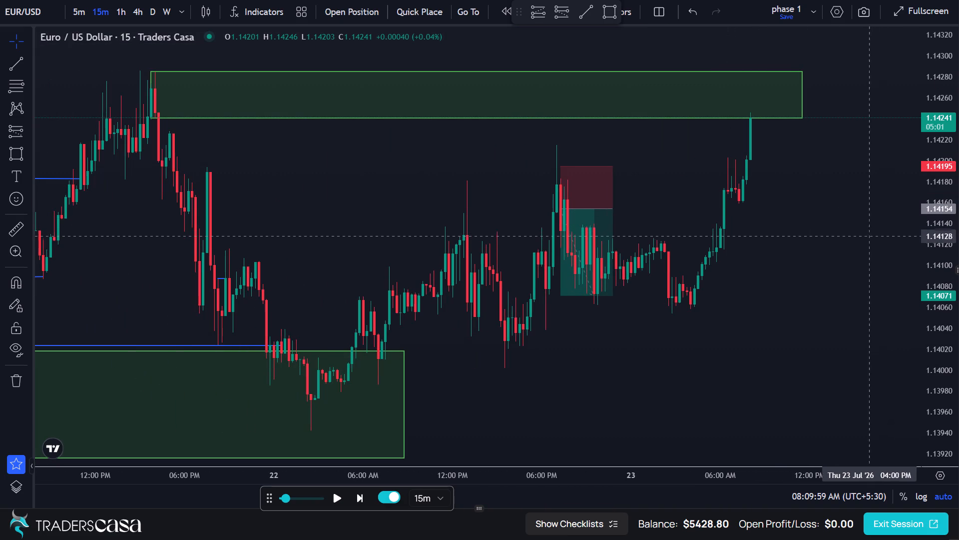
drag(845, 230, 855, 193)
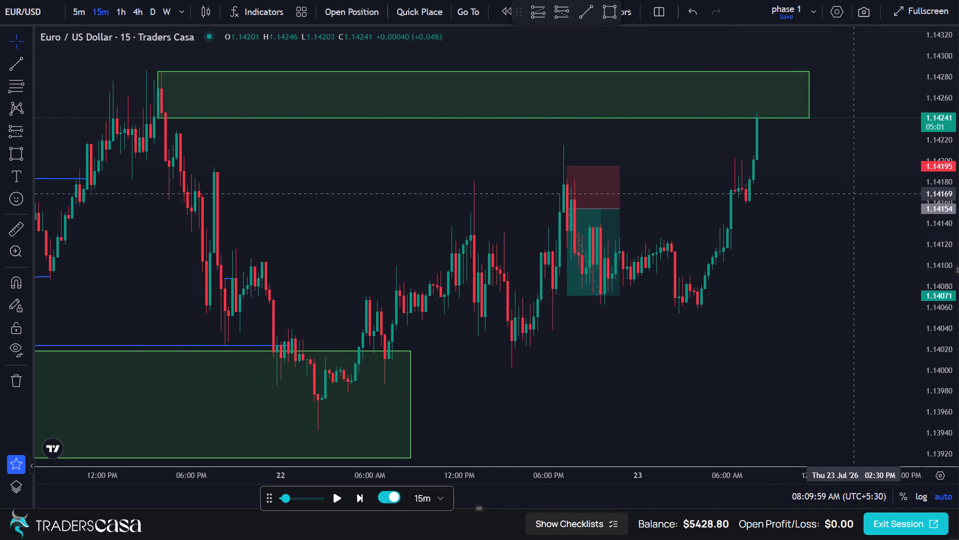
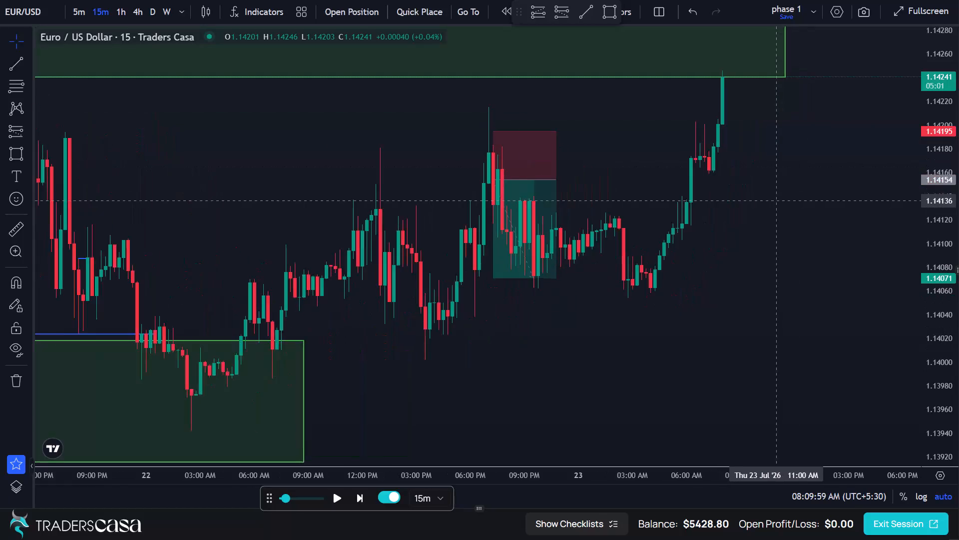
Advance the 15-minute replay candle by candle to 08:44:59 AM on Thu 23 Jul.
drag(778, 199, 752, 298)
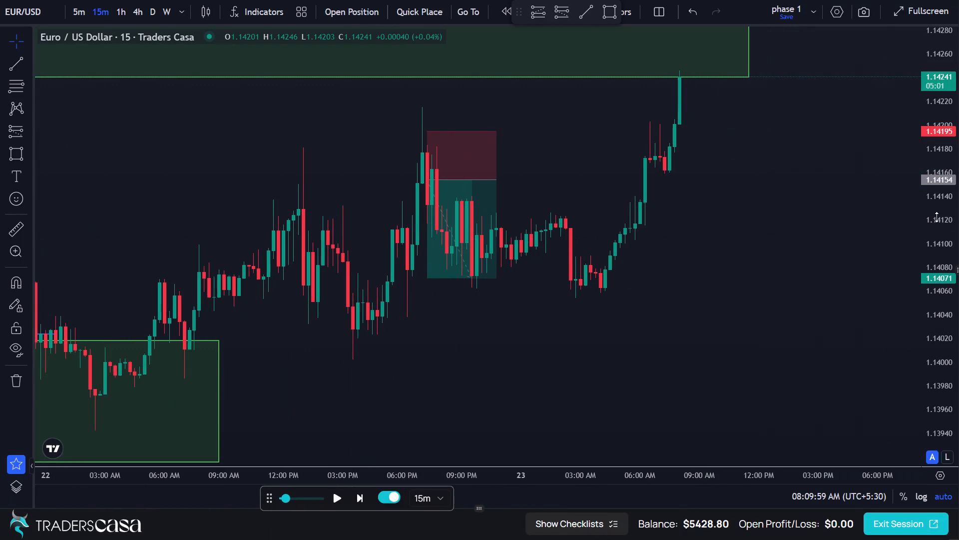
drag(938, 216, 943, 227)
drag(756, 195, 753, 299)
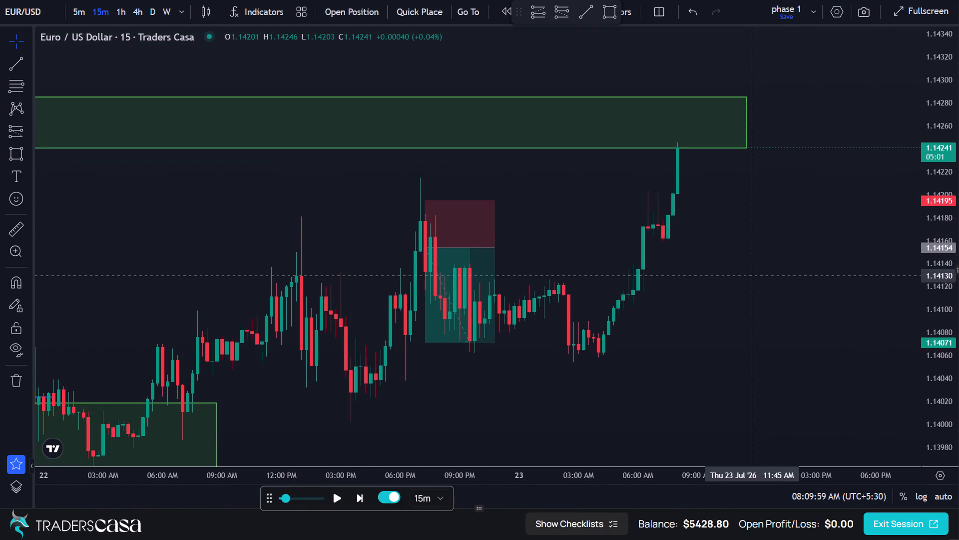
drag(753, 299, 817, 321)
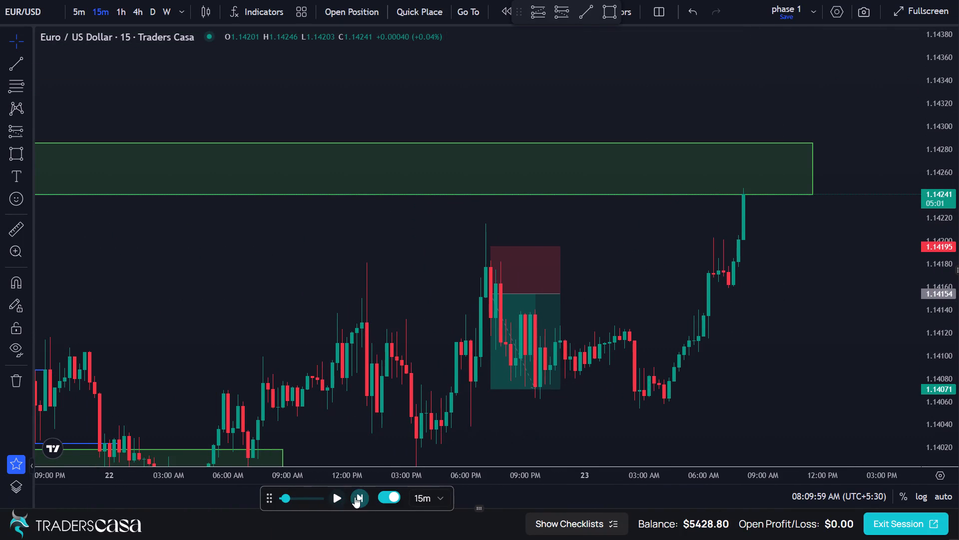
click(360, 498)
click(360, 498)
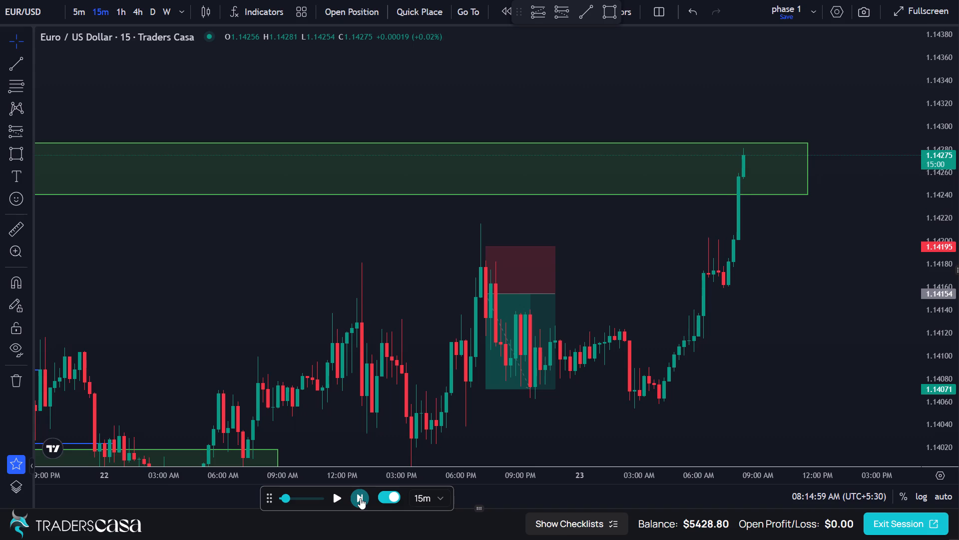
click(360, 498)
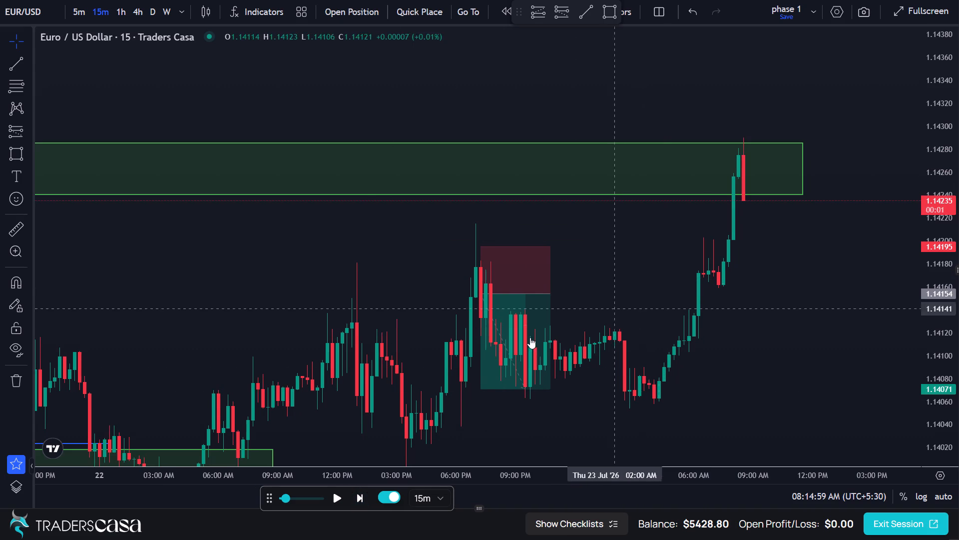
Switch the EUR/USD chart to the 5-minute timeframe around the 1.14240–1.14285 zone.
click(85, 10)
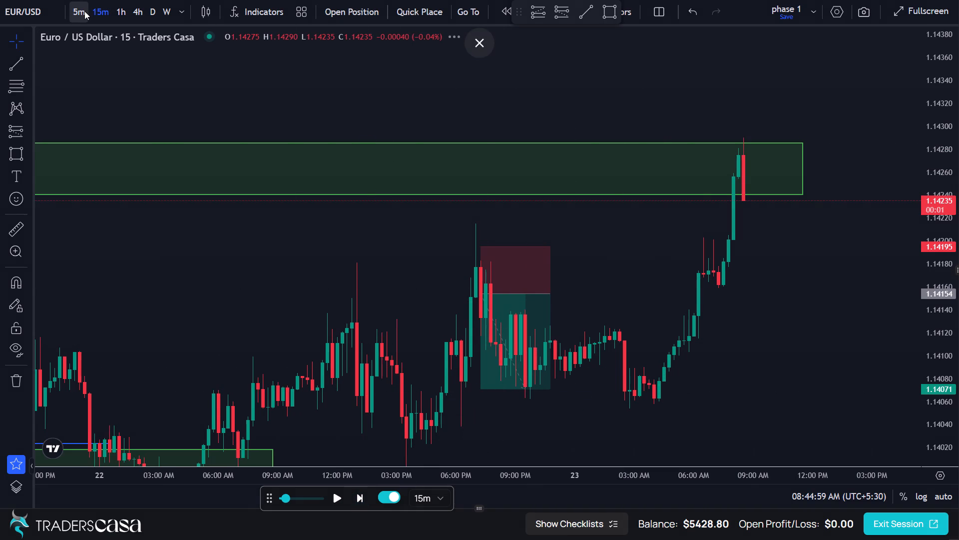
drag(770, 234, 699, 280)
scroll(699, 280, up, 2)
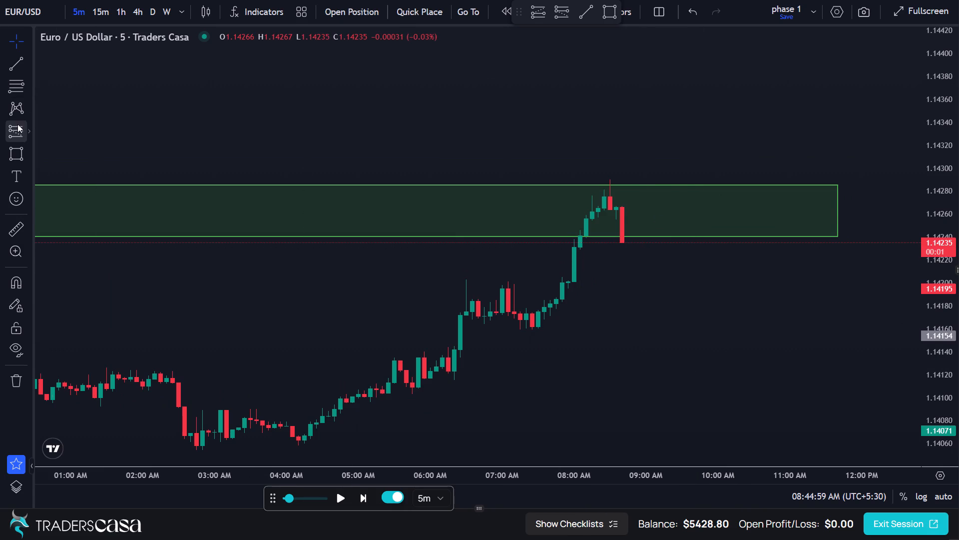
Draw a short position at the 08:45 AM candle with entry 1.14234, stop 1.14288 and target 1.14167.
click(567, 12)
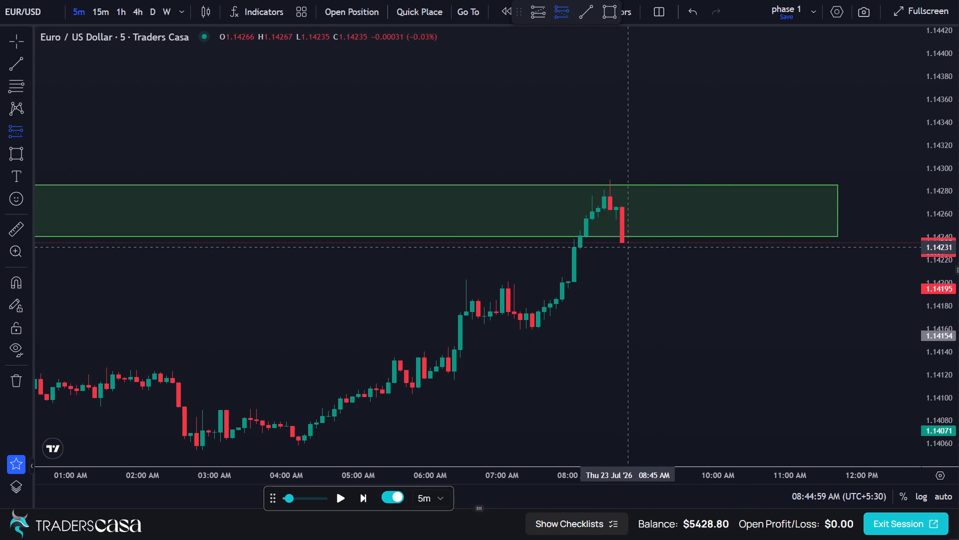
click(625, 243)
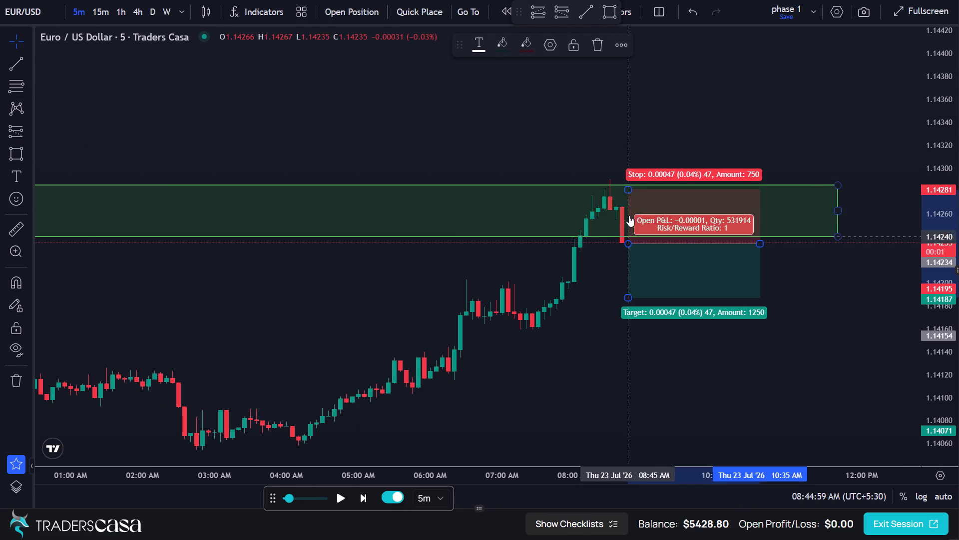
click(628, 189)
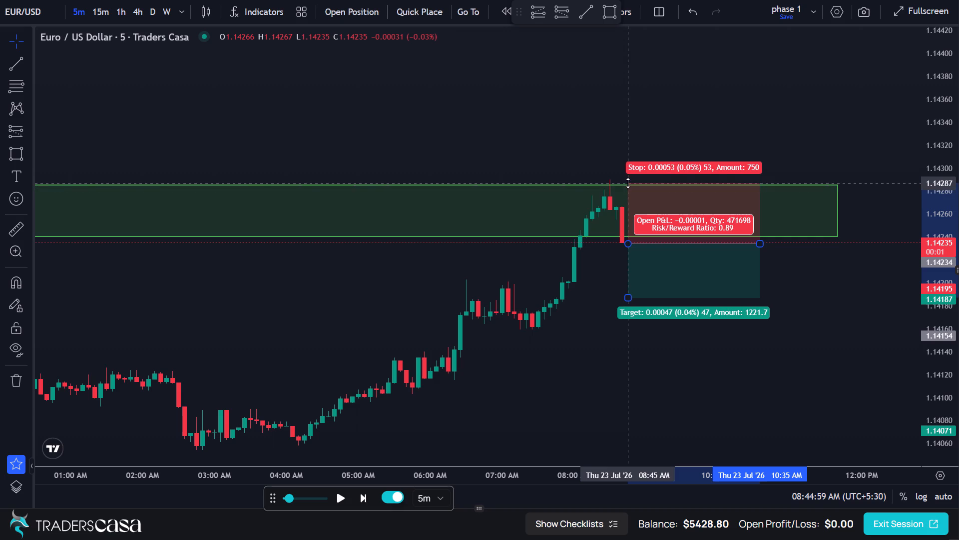
drag(629, 187, 633, 183)
drag(633, 183, 633, 182)
drag(630, 298, 630, 318)
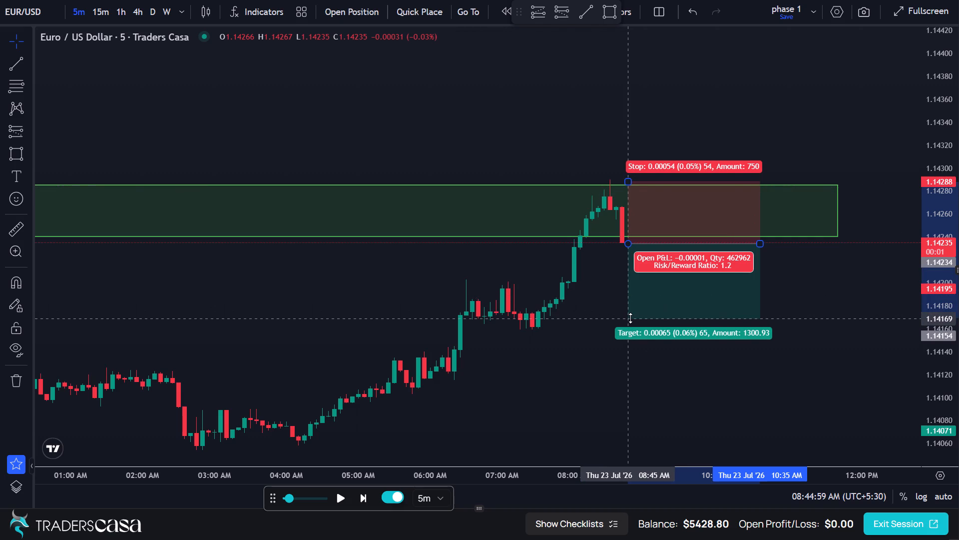
drag(630, 318, 630, 321)
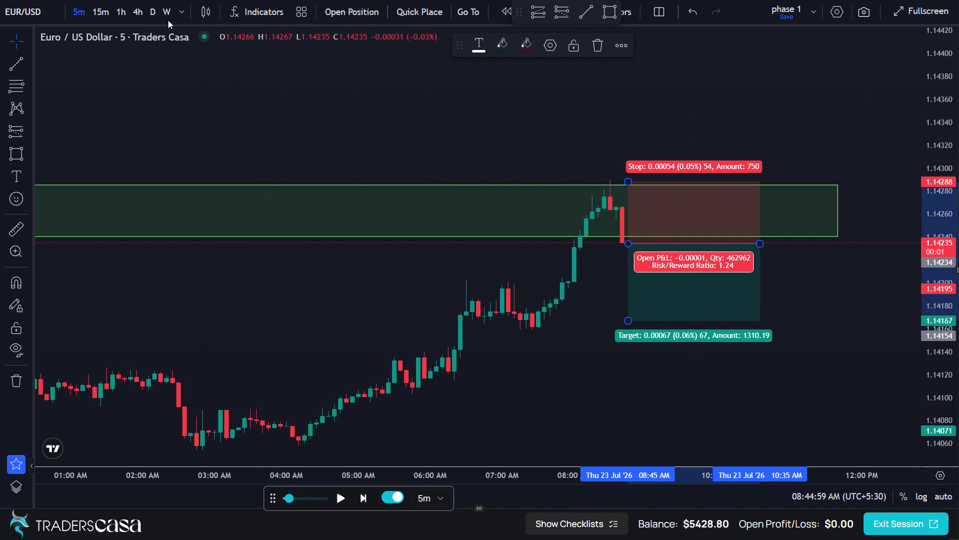
Open a short trade at entry 1.14234 with stop loss 1.14288 and take profit 1.14167.
click(366, 16)
click(451, 454)
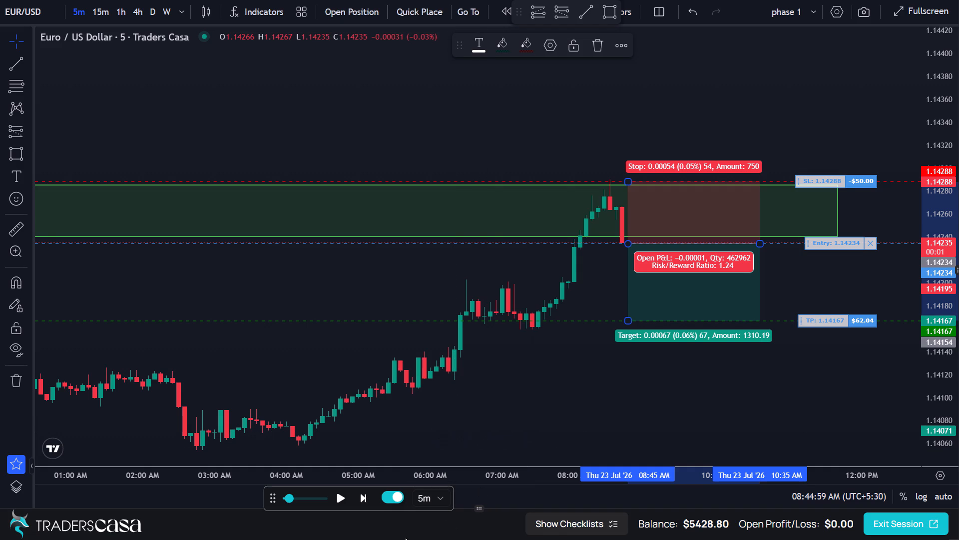
Advance the 5-minute replay candle by candle to 09:09:59 AM to play out the short trade.
click(359, 501)
click(359, 501)
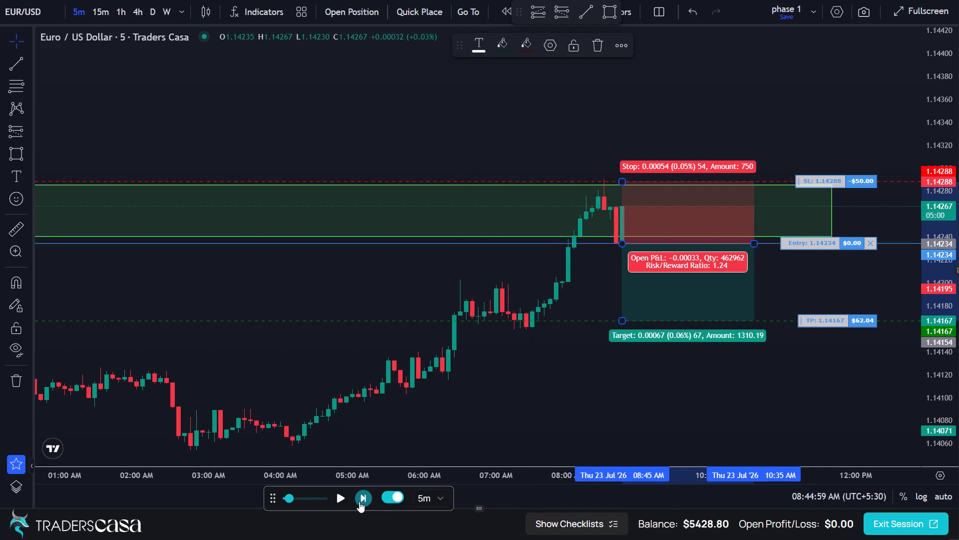
click(359, 501)
click(359, 501)
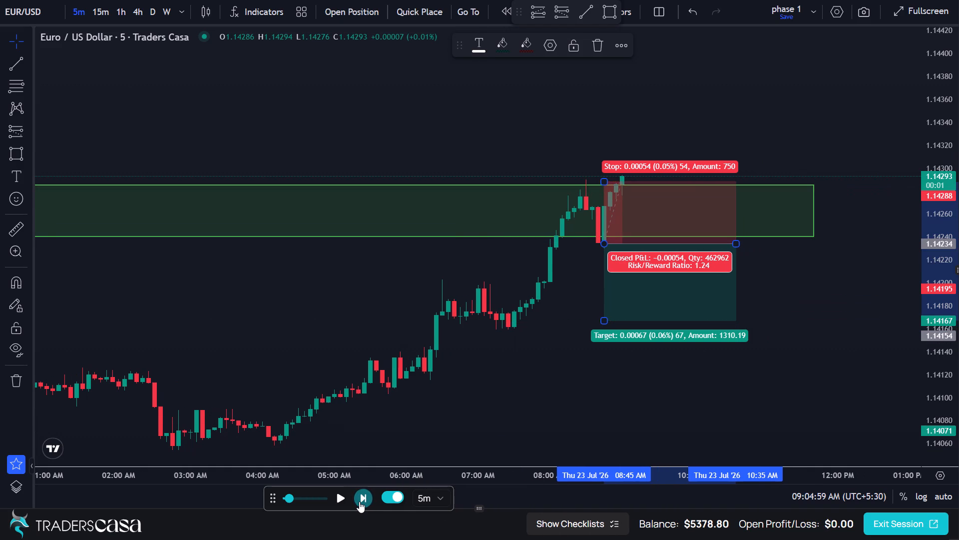
click(359, 501)
Delete the short position drawing with entry 1.14234 from the chart.
click(627, 285)
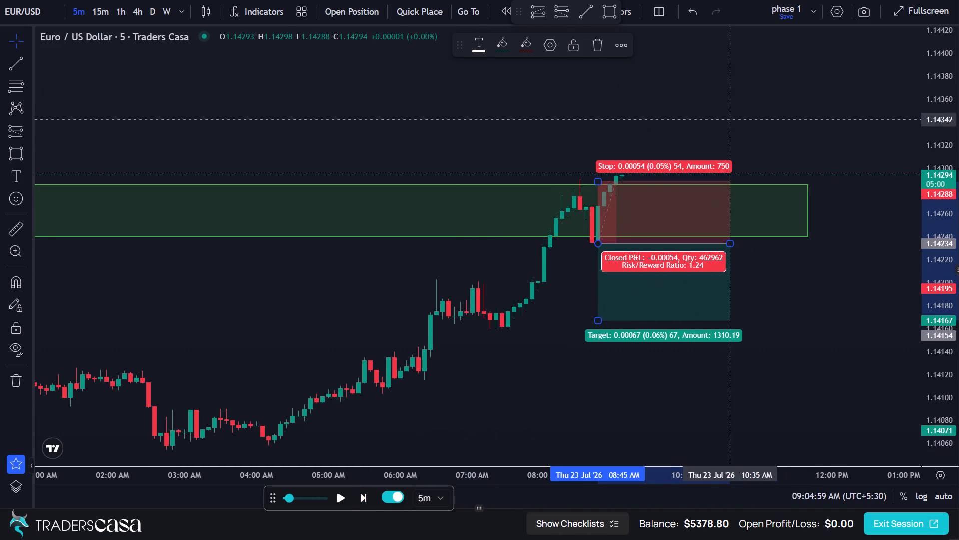
click(594, 47)
Examine the 5-minute price action leading into and around the 1.14240–1.14285 zone.
scroll(611, 158, up, 1)
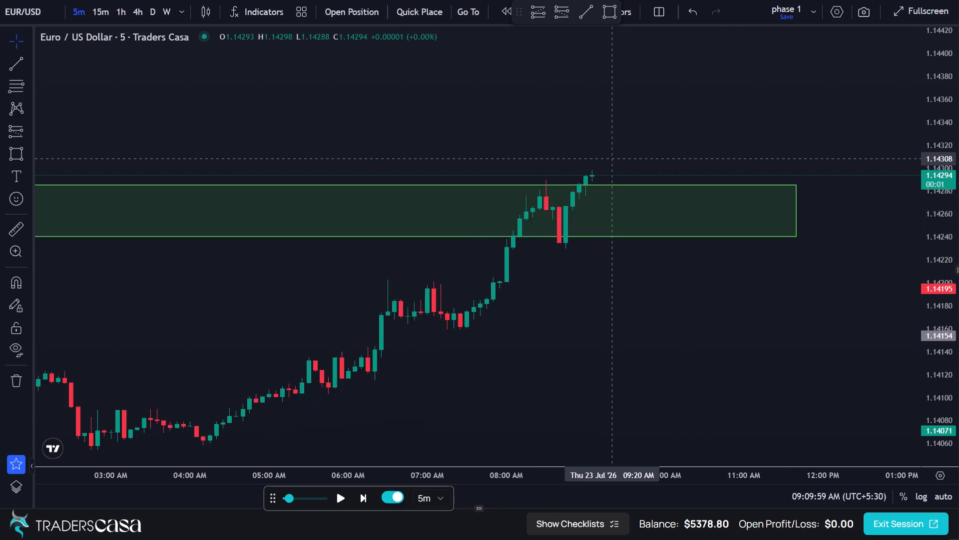
scroll(611, 158, up, 1)
scroll(611, 158, down, 4)
drag(616, 145, 678, 222)
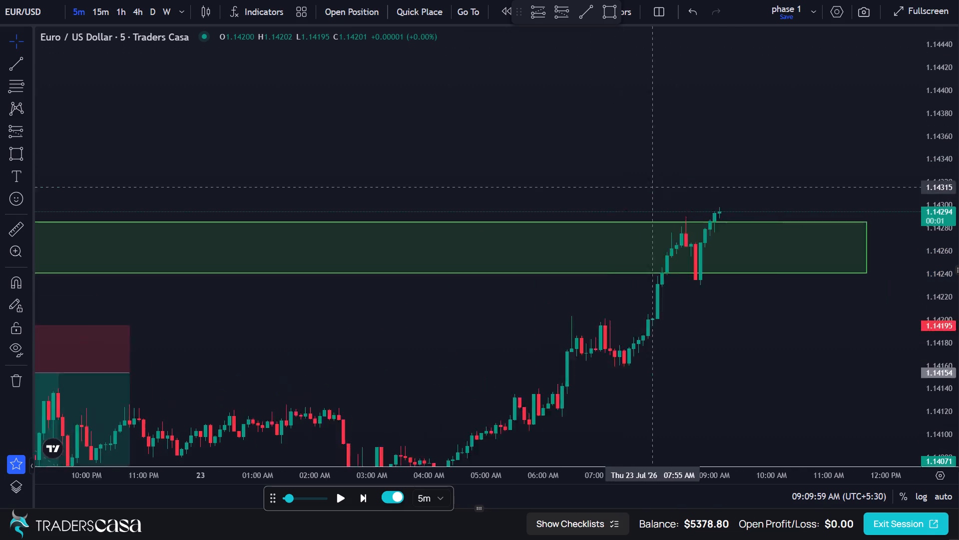
drag(678, 222, 574, 134)
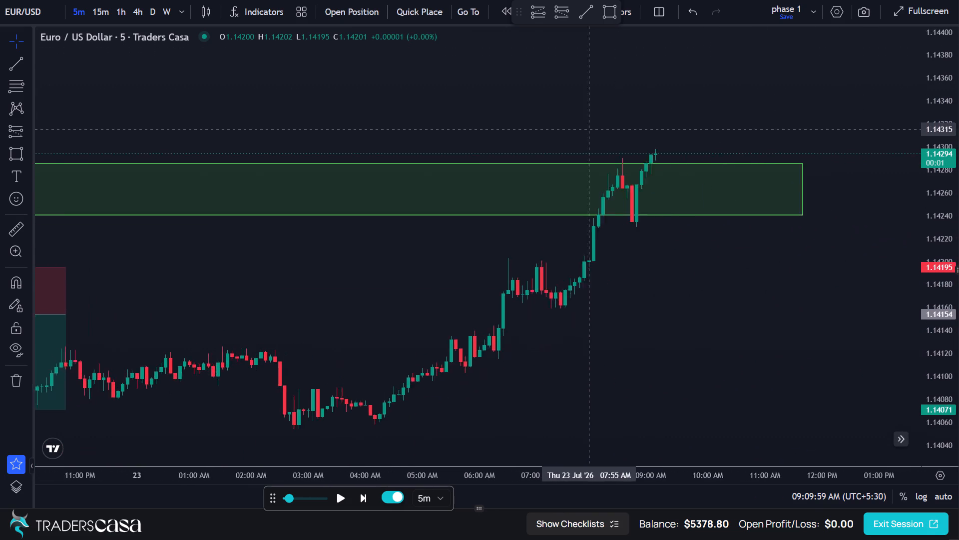
drag(574, 134, 510, 167)
scroll(566, 161, up, 3)
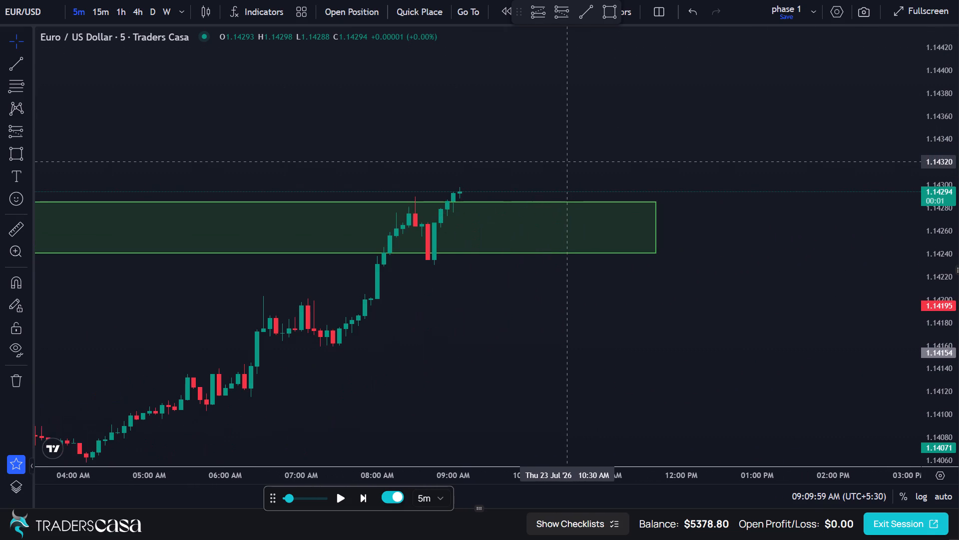
scroll(534, 174, up, 1)
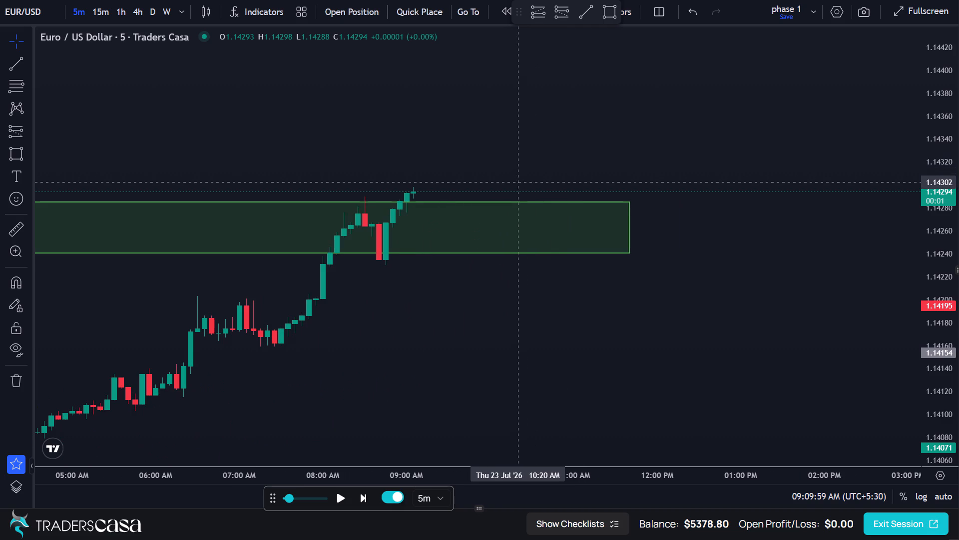
Advance the 5-minute replay candle by candle to 10:59:59 AM on Thu 23 Jul.
click(360, 497)
double_click(360, 497)
triple_click(360, 497)
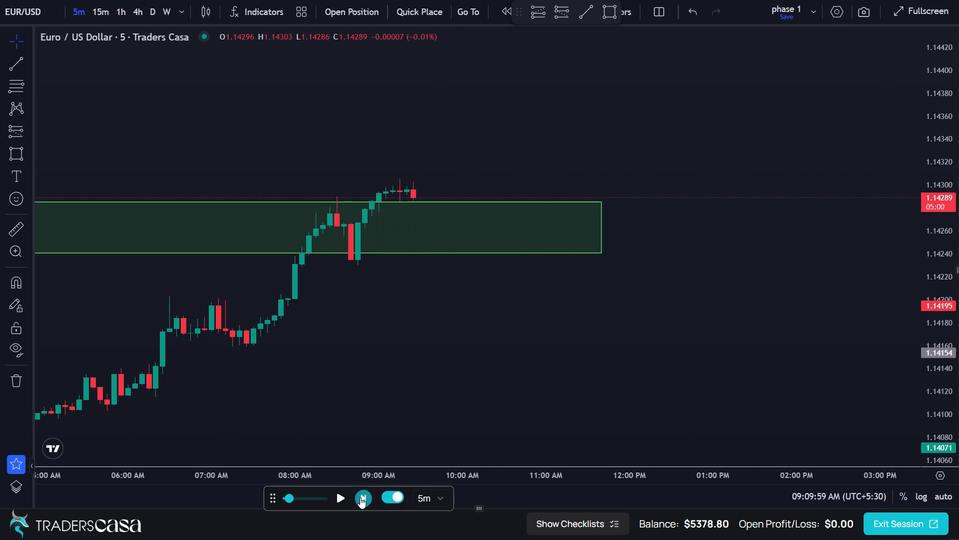
click(360, 497)
double_click(360, 497)
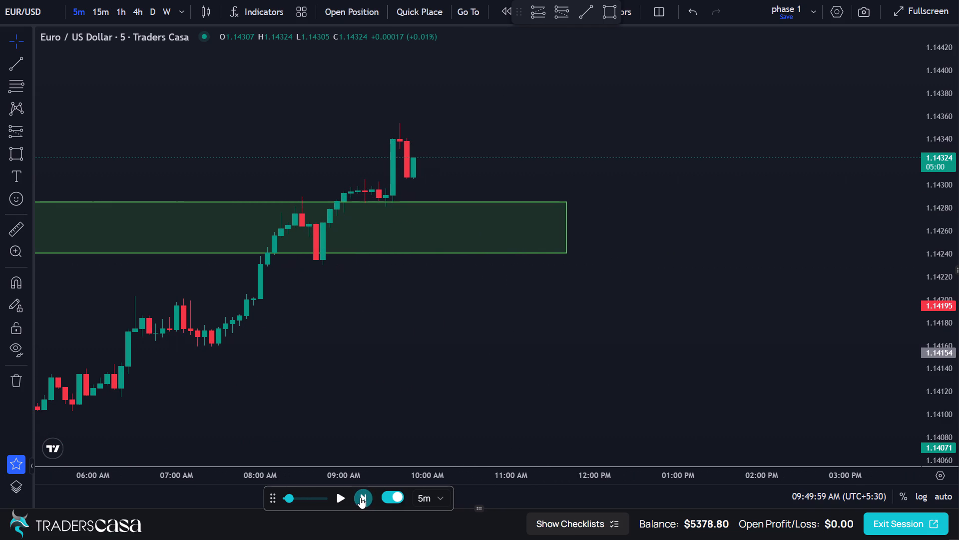
click(360, 497)
click(360, 497)
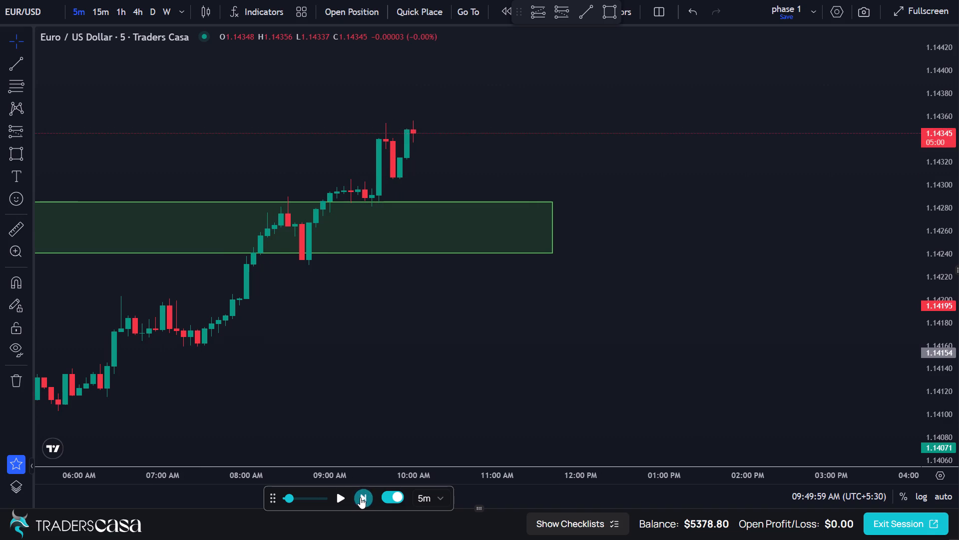
triple_click(360, 497)
triple_click(360, 497)
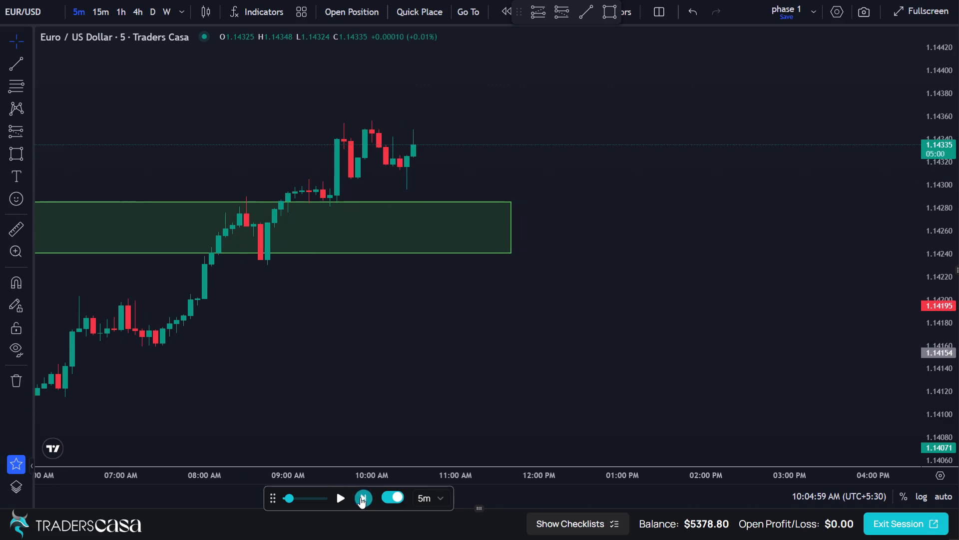
triple_click(360, 497)
click(360, 497)
click(360, 497)
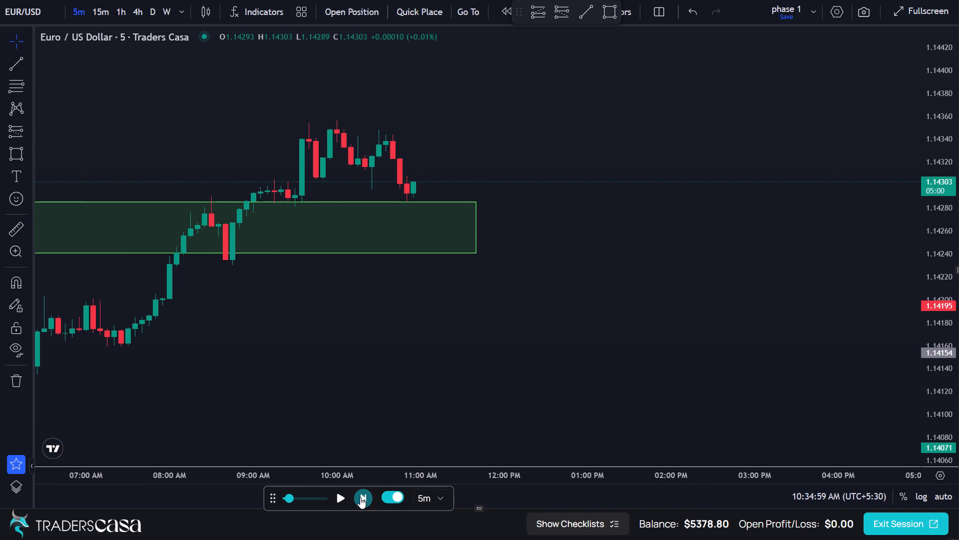
Advance the 5-minute replay candle by candle to 11:49:59 AM on Thu 23 Jul.
scroll(456, 177, up, 1)
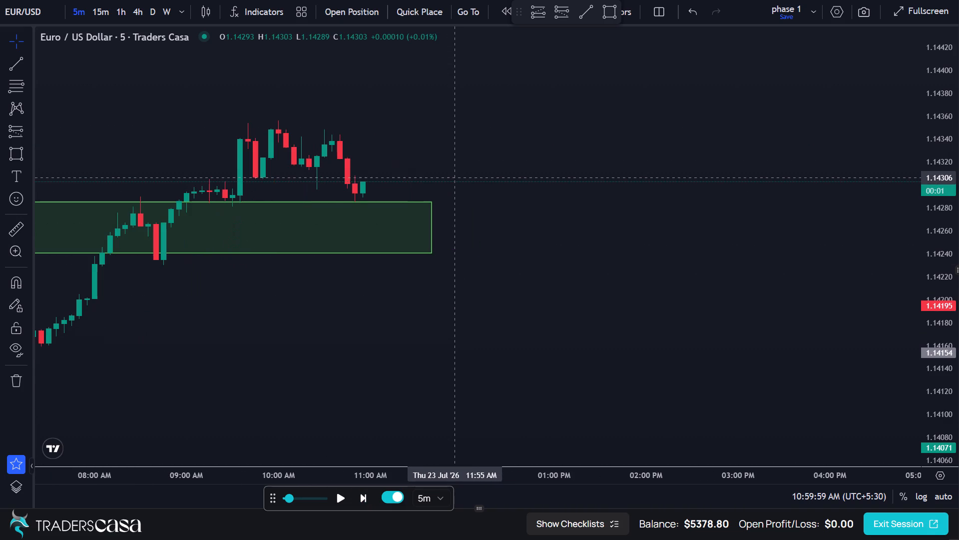
drag(456, 177, 621, 292)
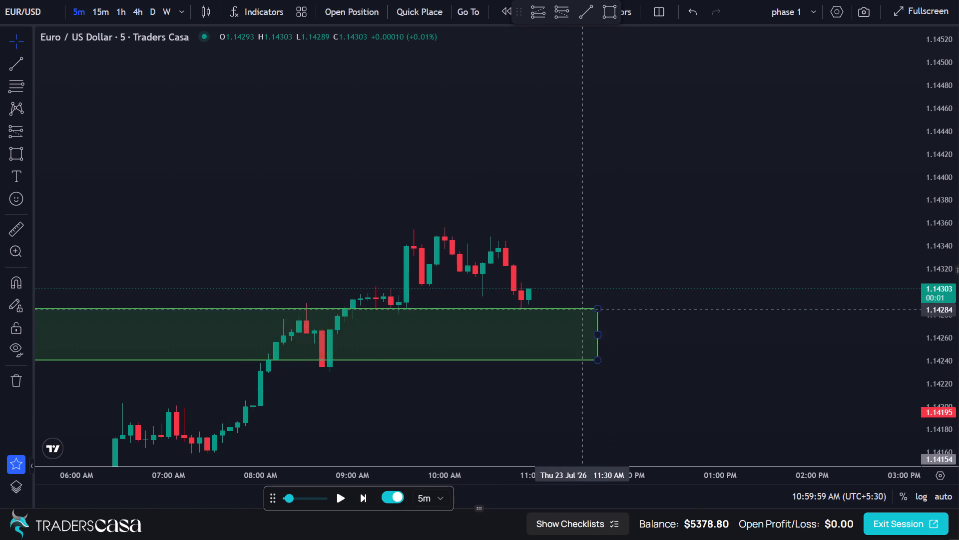
click(361, 494)
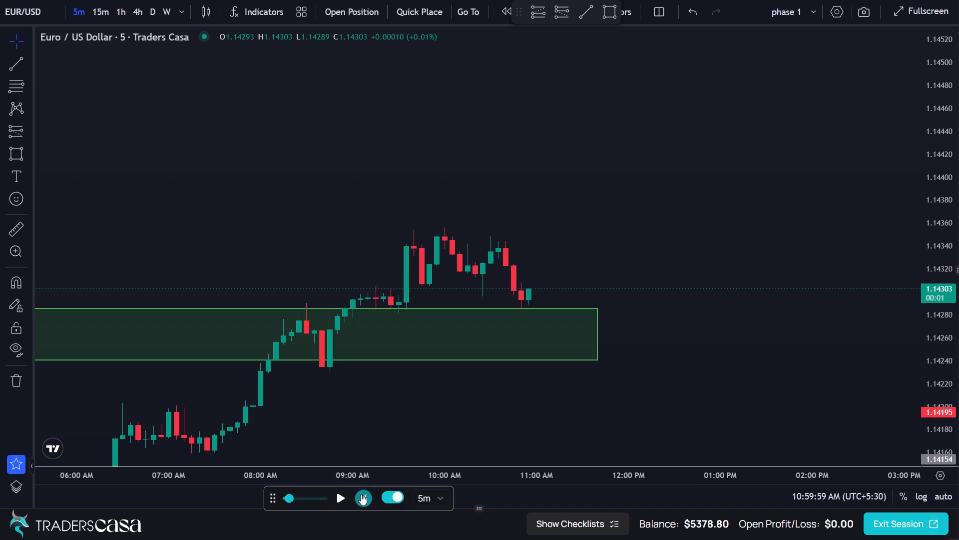
click(361, 494)
click(361, 494)
click(361, 494)
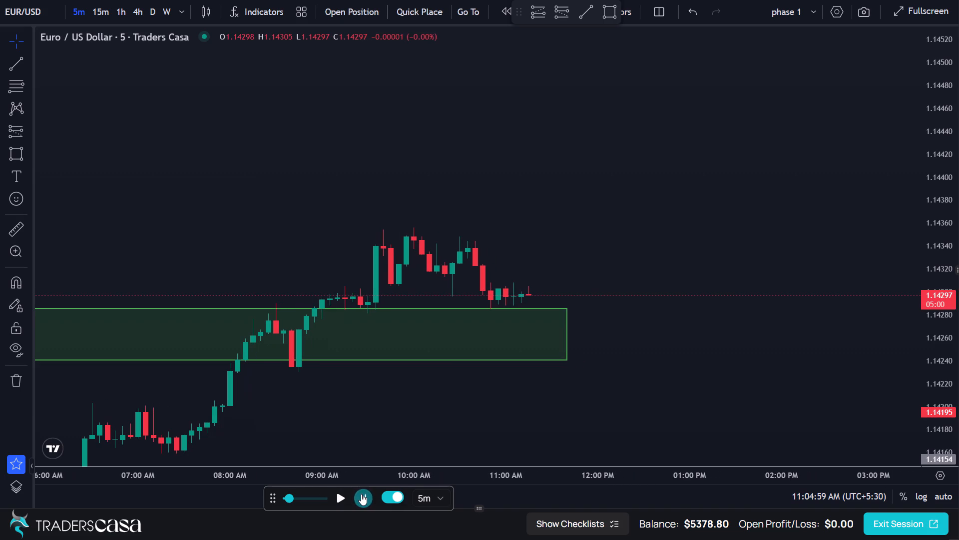
click(361, 494)
click(361, 494)
click(361, 494)
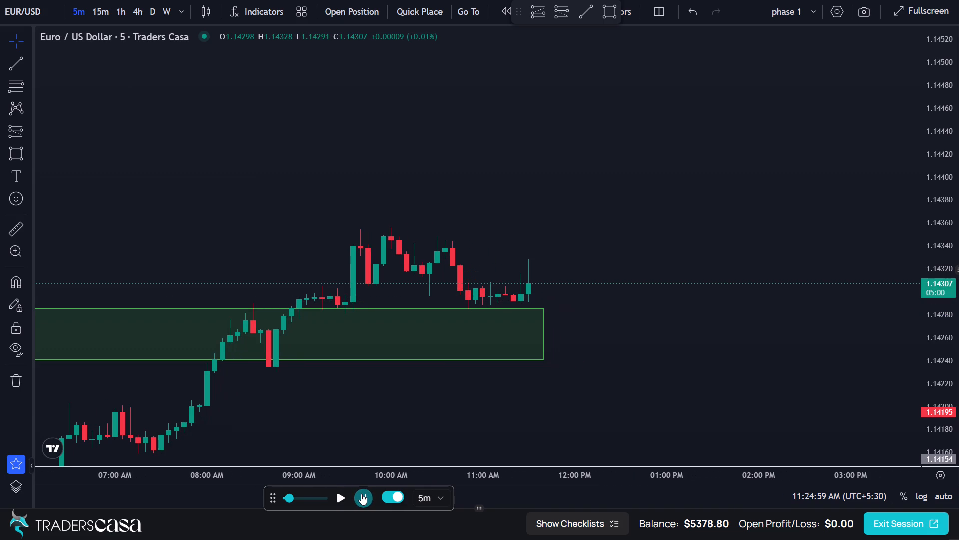
click(361, 494)
click(361, 494)
click(361, 494)
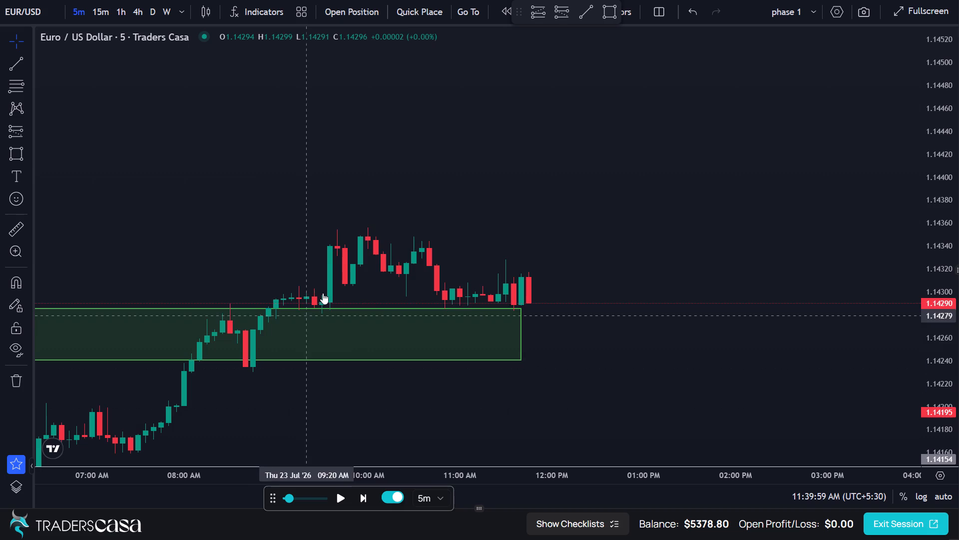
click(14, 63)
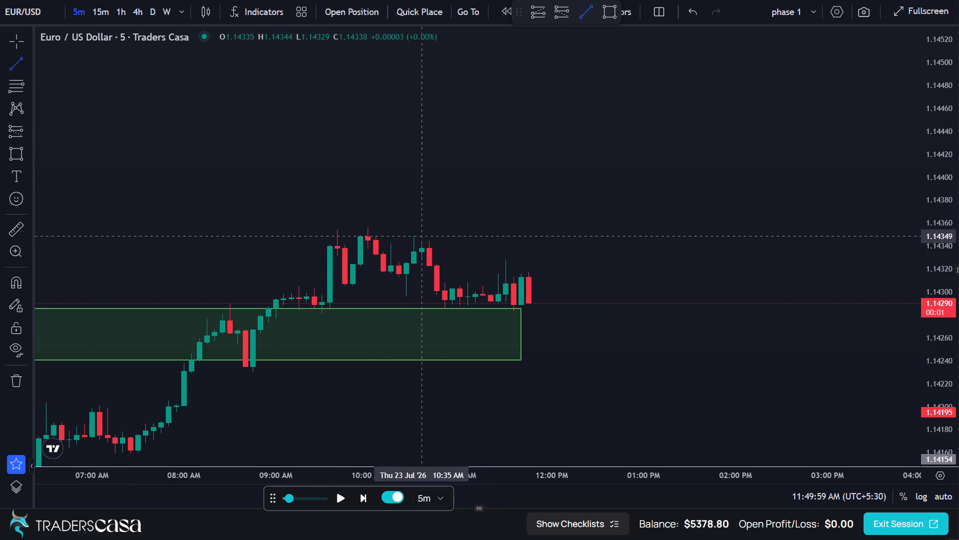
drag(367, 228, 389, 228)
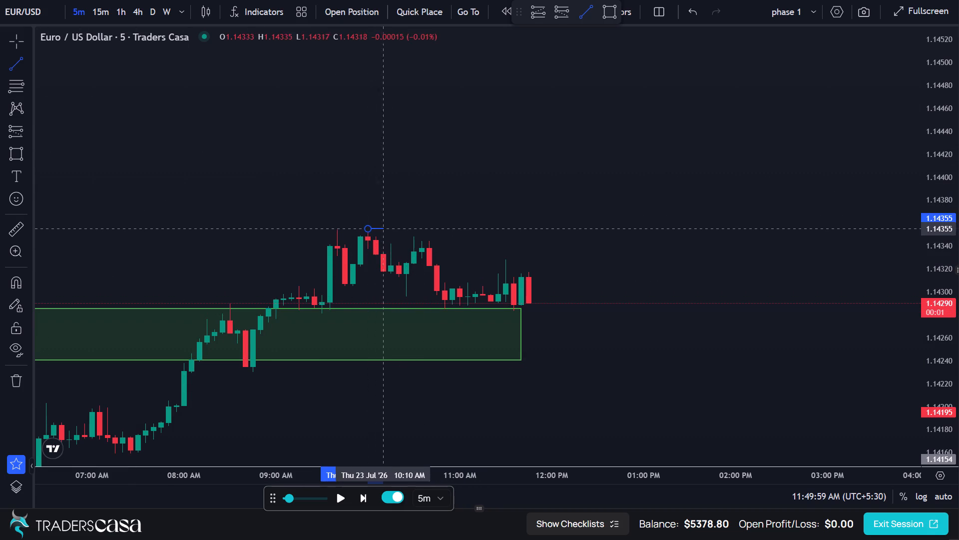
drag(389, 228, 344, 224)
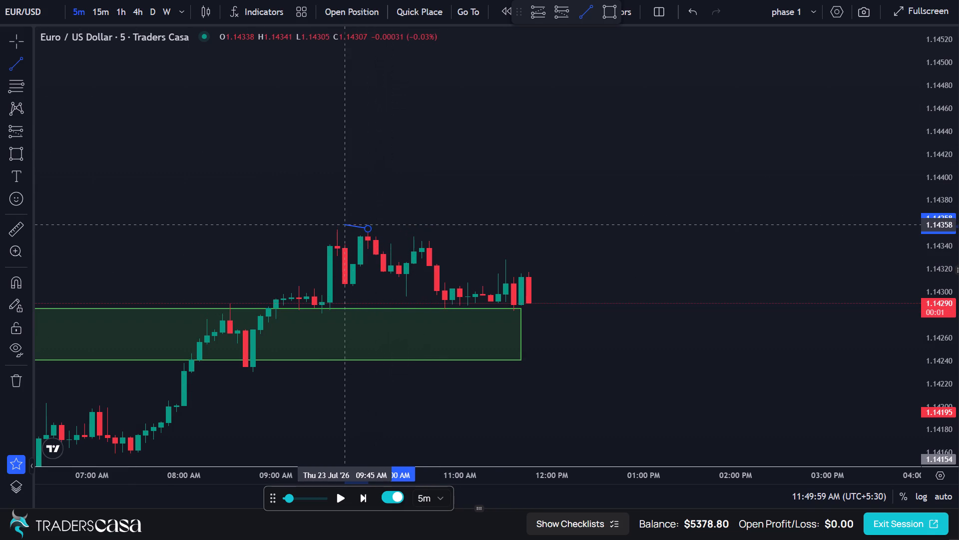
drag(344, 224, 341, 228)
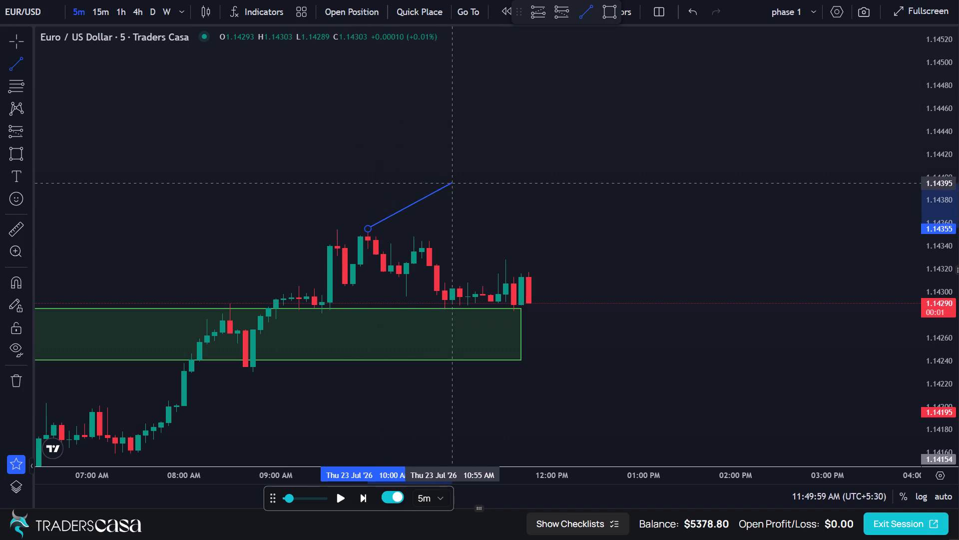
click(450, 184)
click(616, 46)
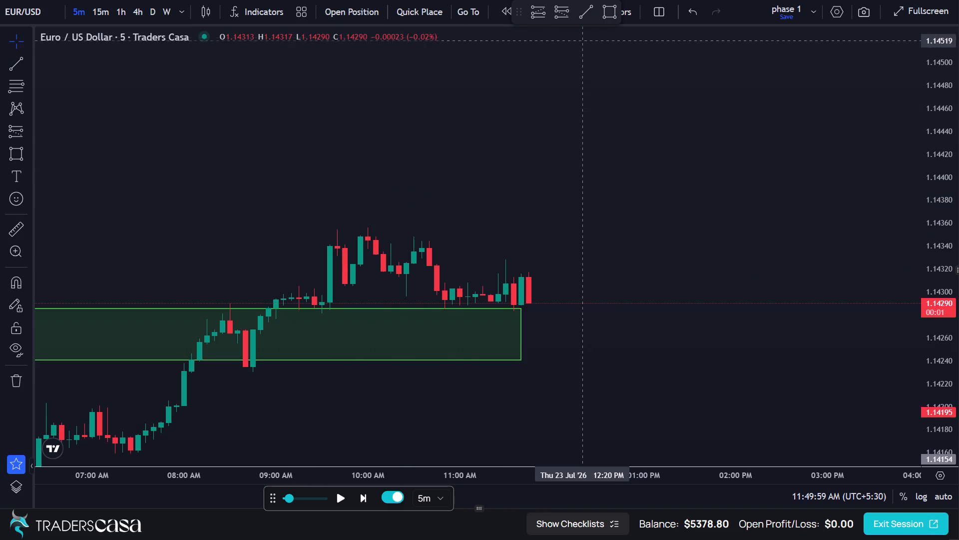
Draw a short horizontal trend line at about 1.14354 across the swing highs of the 09:40 AM and 10:00 AM candles.
click(590, 18)
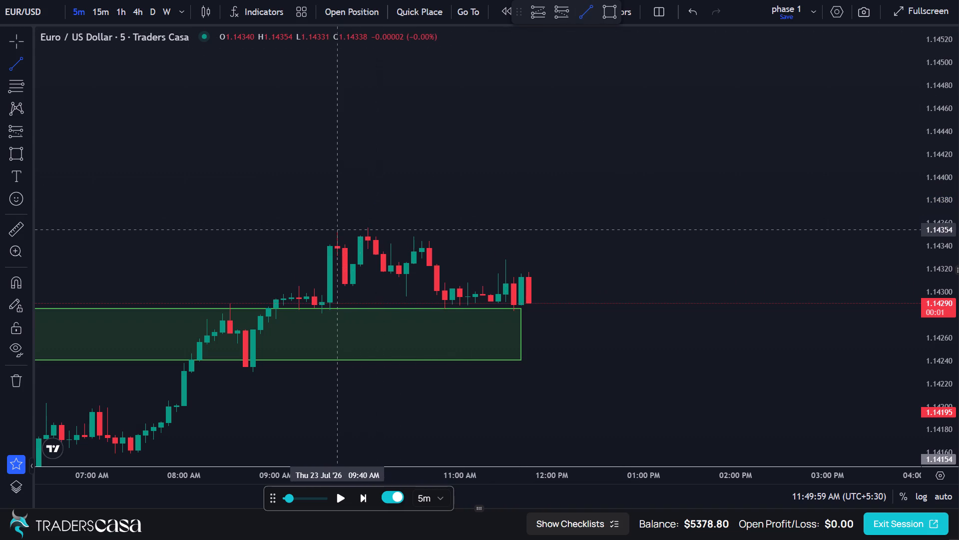
drag(340, 230, 369, 228)
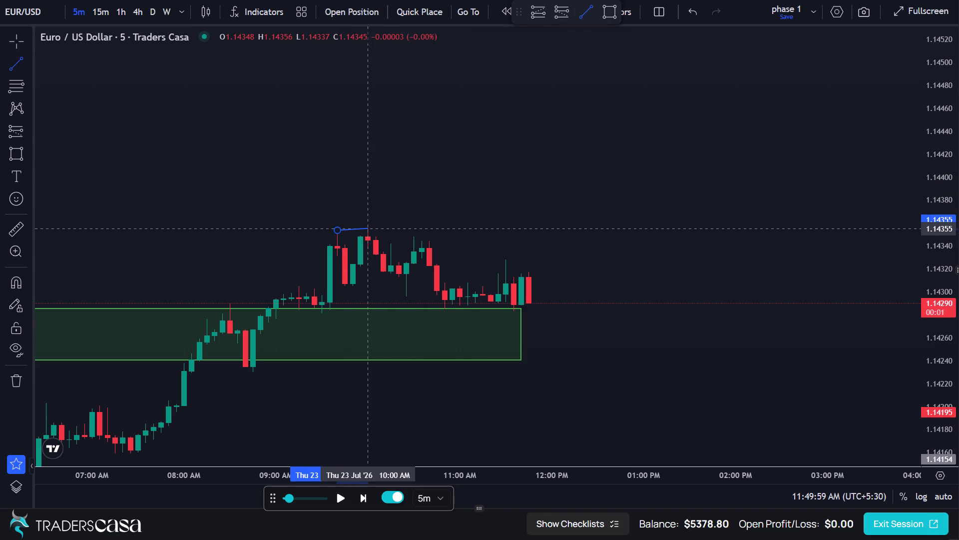
drag(369, 228, 369, 230)
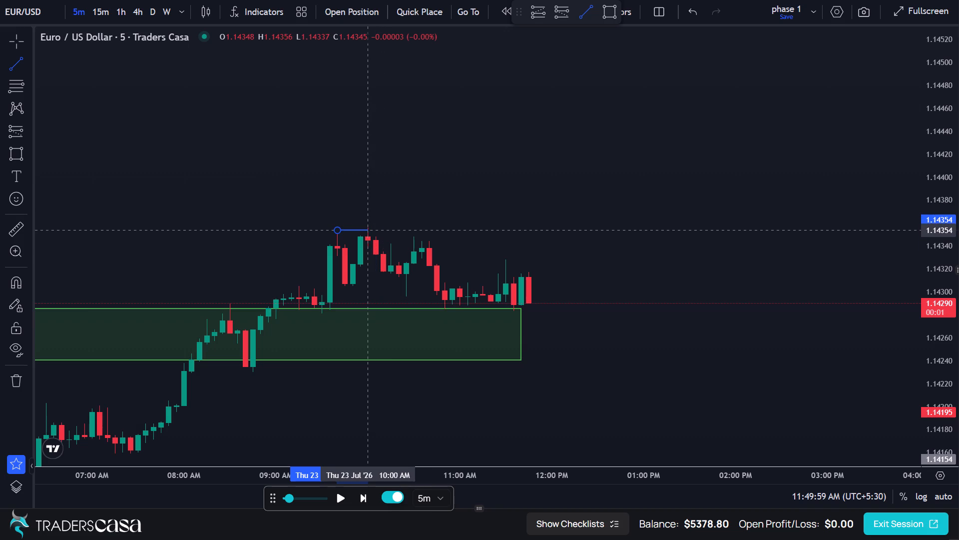
click(371, 230)
click(387, 199)
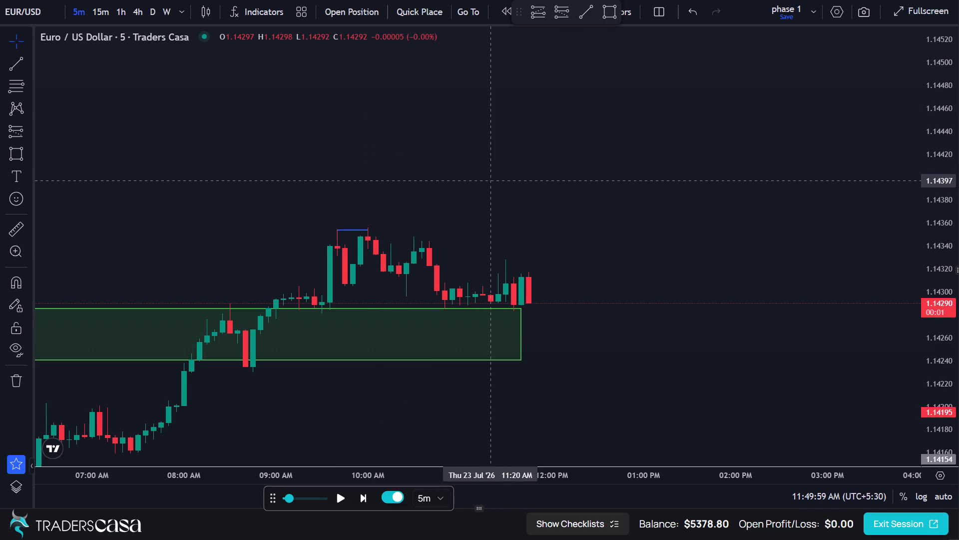
Place a short position drawing on the 10:05 AM candle with entry 1.14334, stop 1.14366 and target 1.14270.
drag(493, 181, 422, 191)
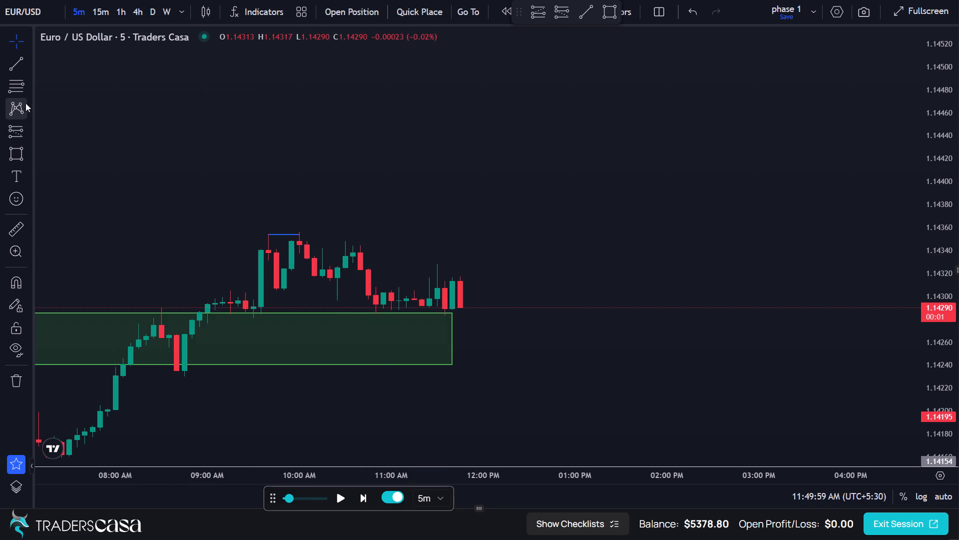
click(562, 10)
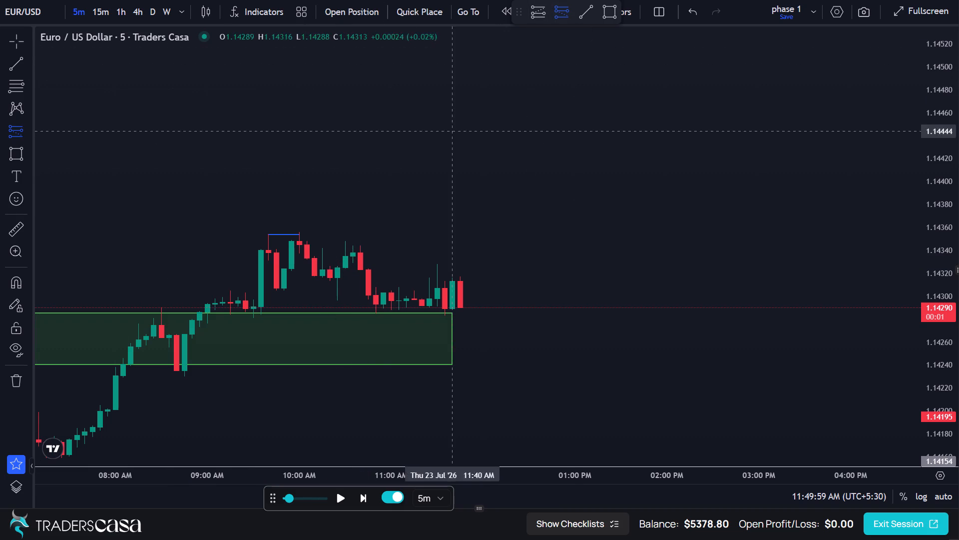
click(310, 257)
drag(309, 208, 309, 215)
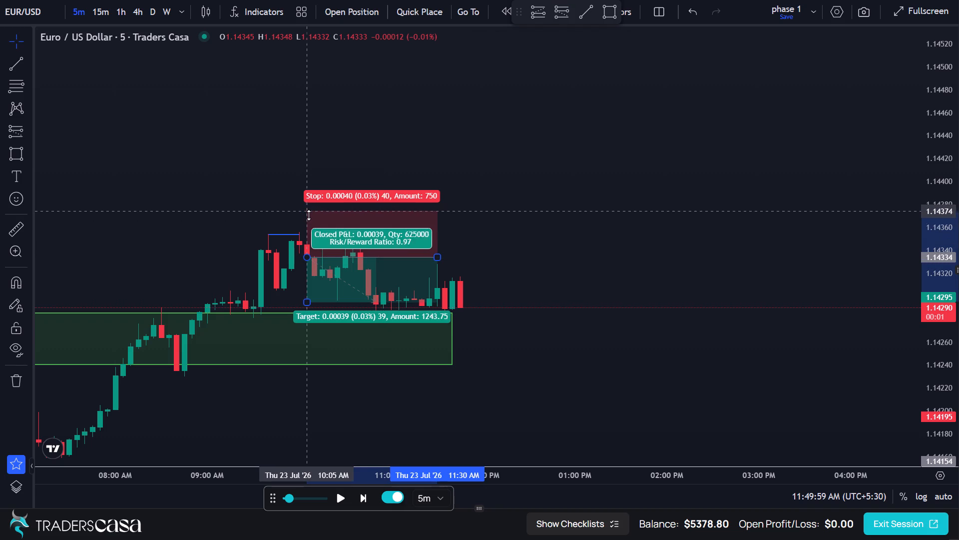
drag(309, 215, 309, 221)
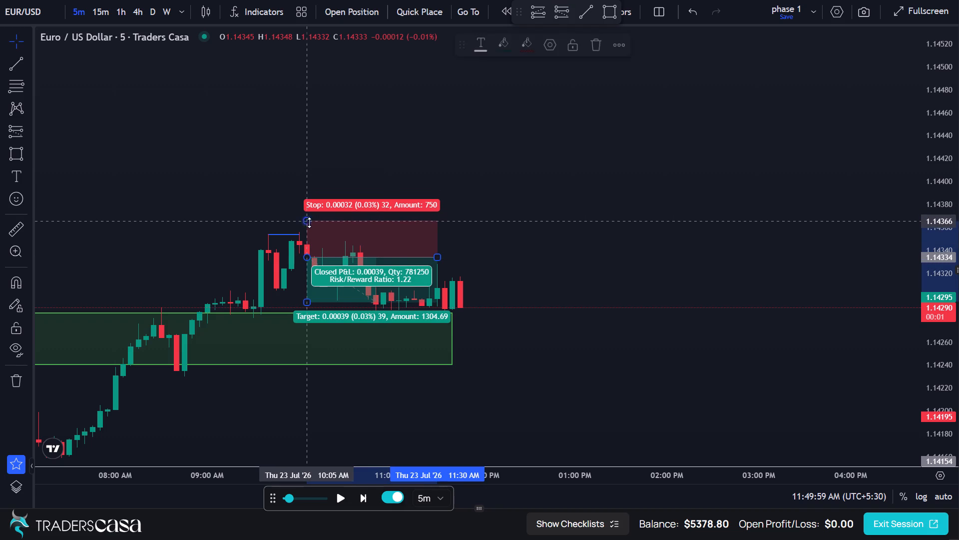
drag(307, 299, 311, 324)
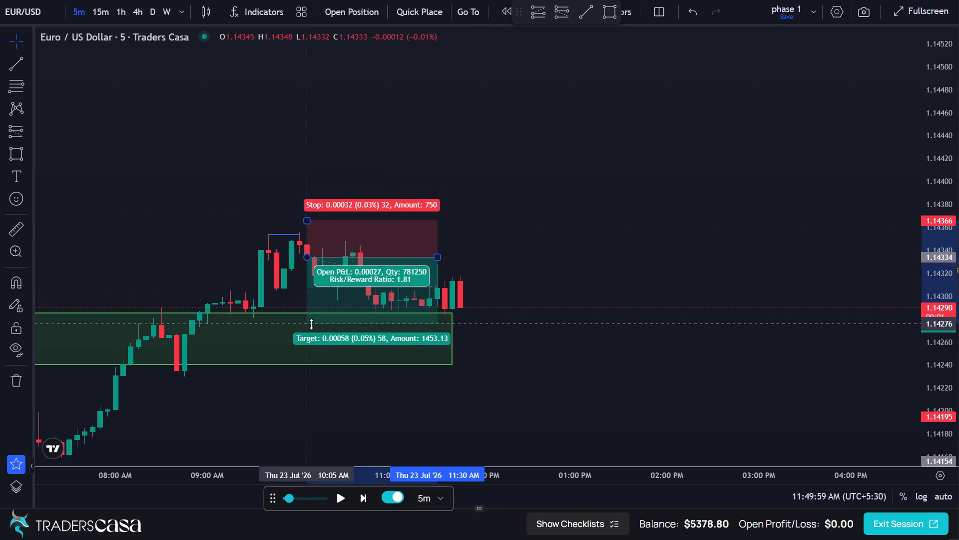
drag(311, 324, 311, 331)
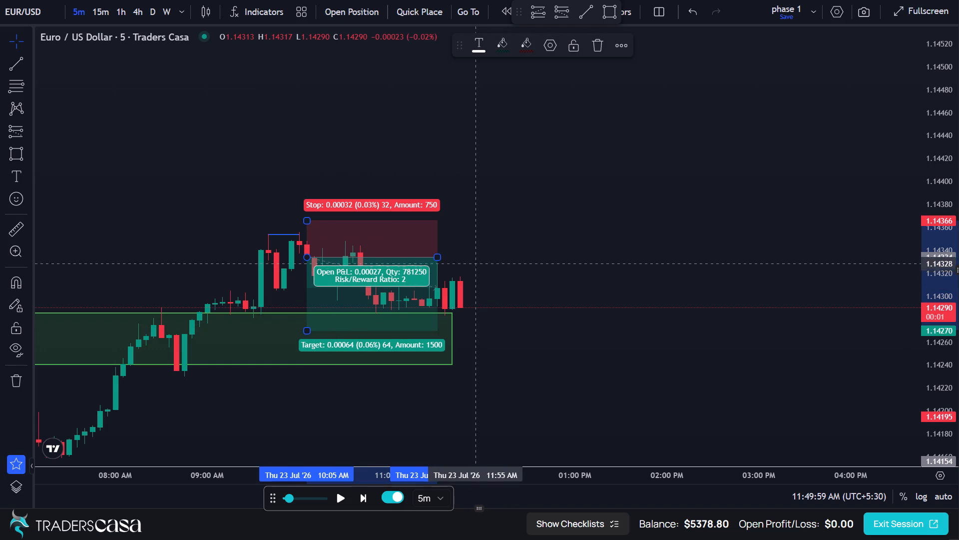
click(502, 251)
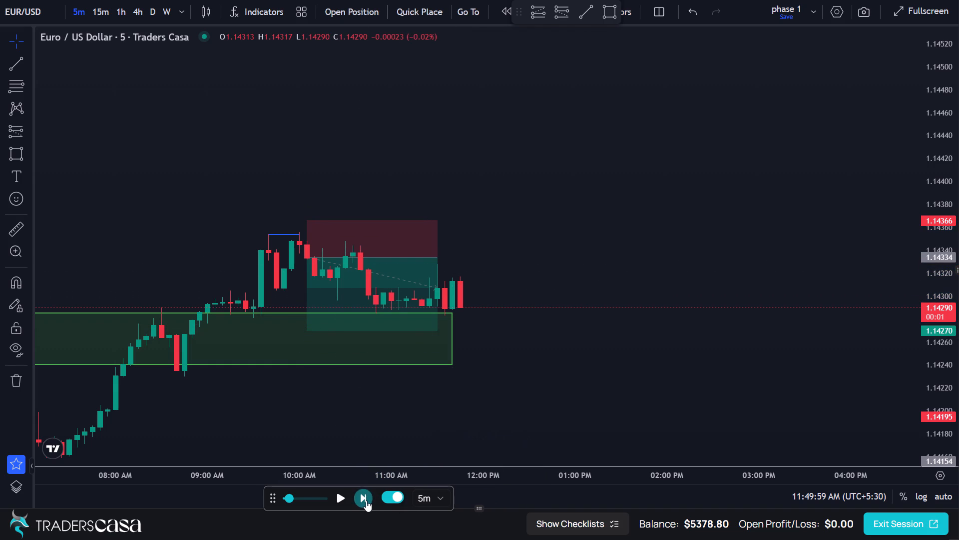
Advance the 5-minute replay candle by candle to 12:09:59 PM on Thu 23 Jul.
click(366, 500)
double_click(366, 500)
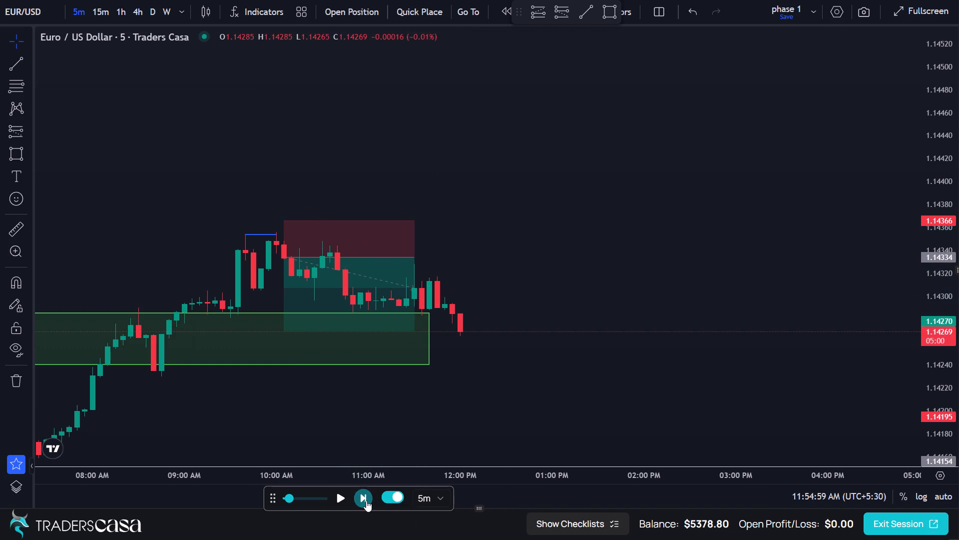
click(366, 500)
click(503, 238)
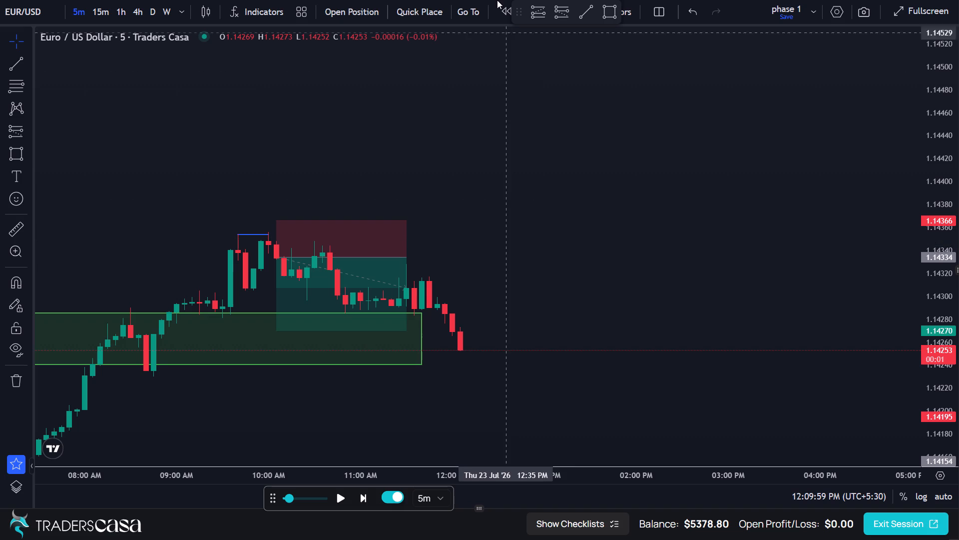
Minimise the open trading windows and launch Kuro from the desktop.
click(475, 43)
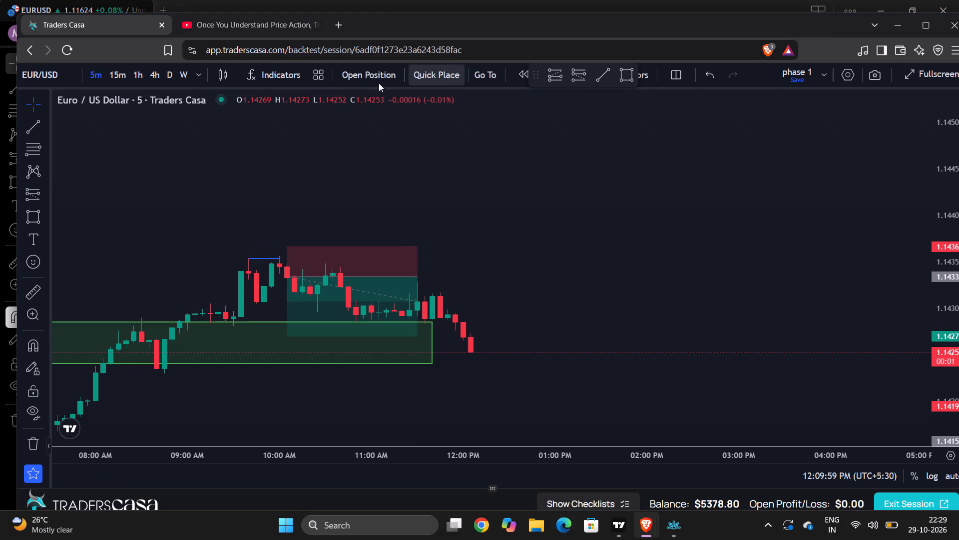
click(880, 9)
click(897, 20)
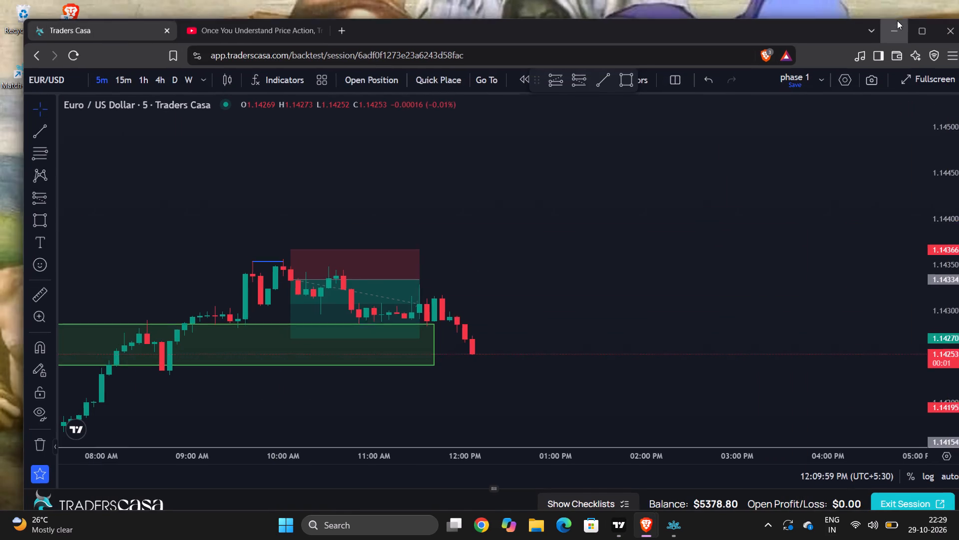
click(899, 27)
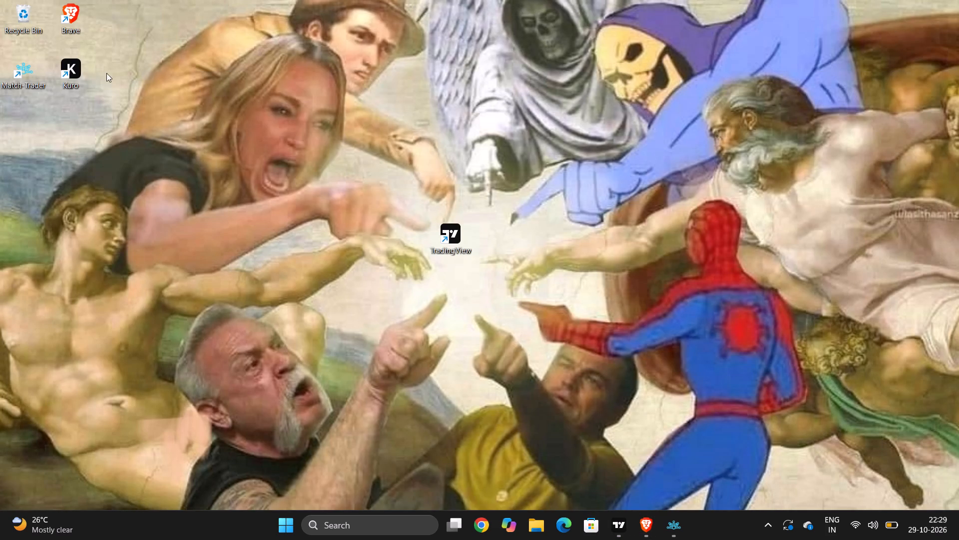
double_click(70, 62)
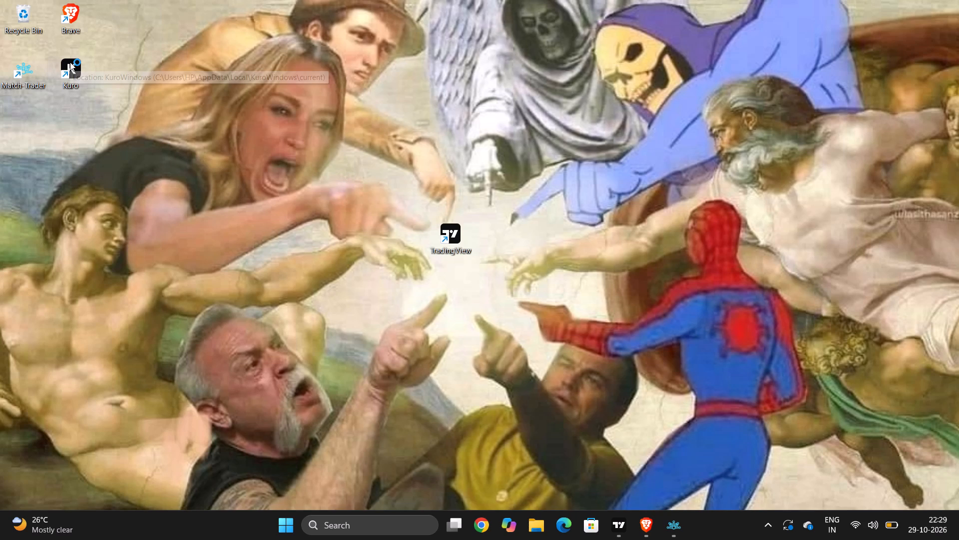